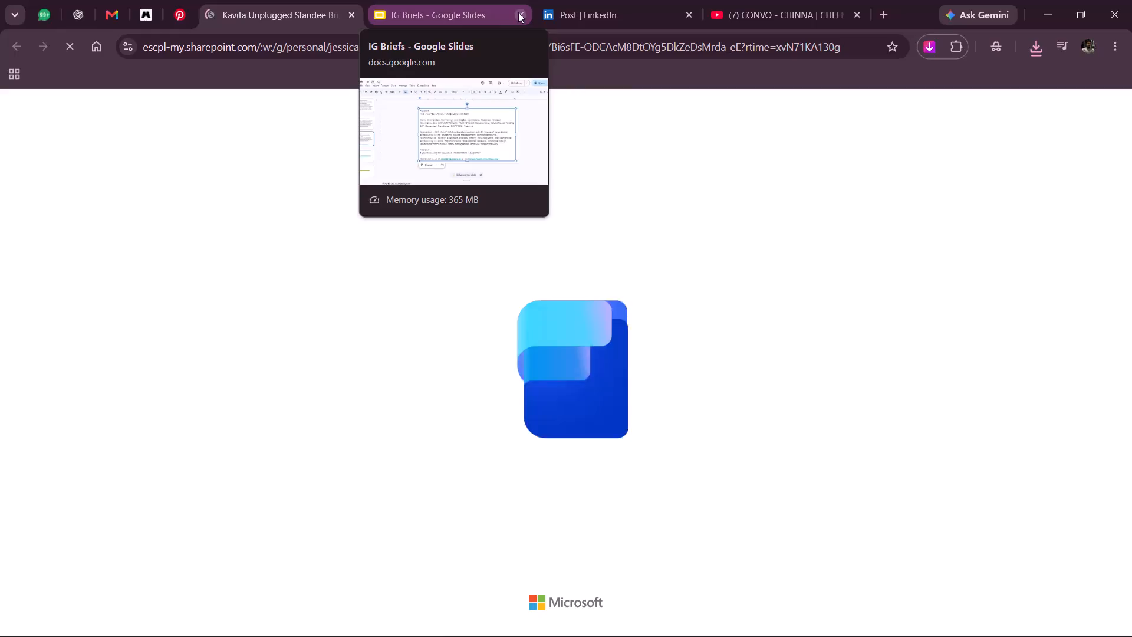
# Close the IG Briefs slides and the LinkedIn post, leaving the standee brief open.
pyautogui.click(519, 12)
pyautogui.click(519, 12)
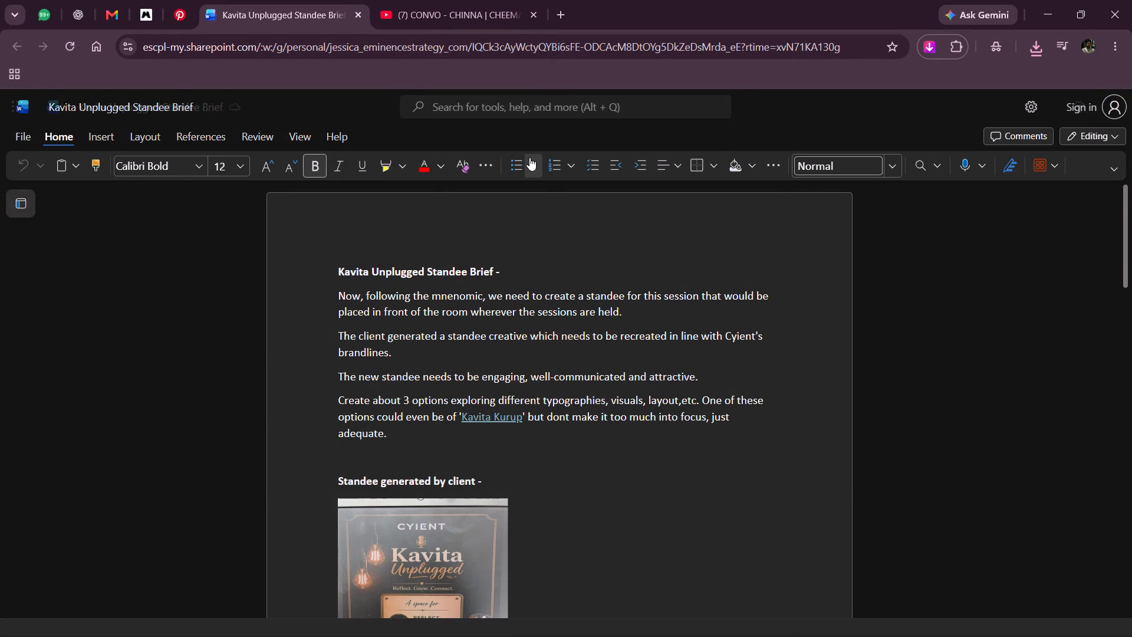
# Read the Kavita Unplugged Standee Brief, examining the design requirements and the client-generated standee reference image.
pyautogui.scroll(-1, 666, 468)
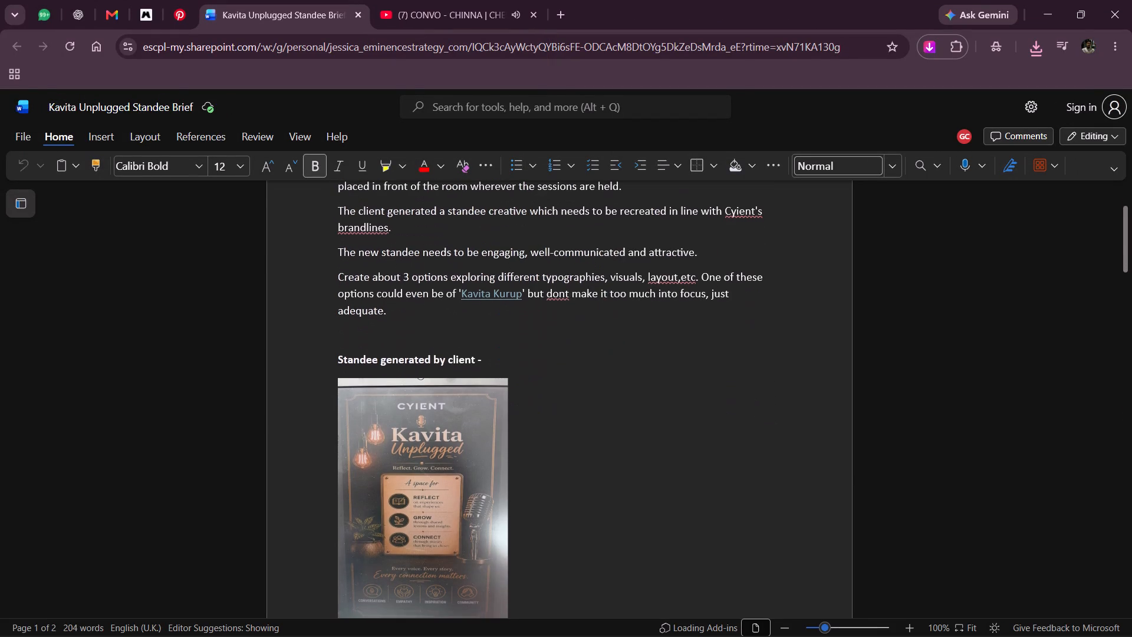
pyautogui.scroll(-2, 666, 468)
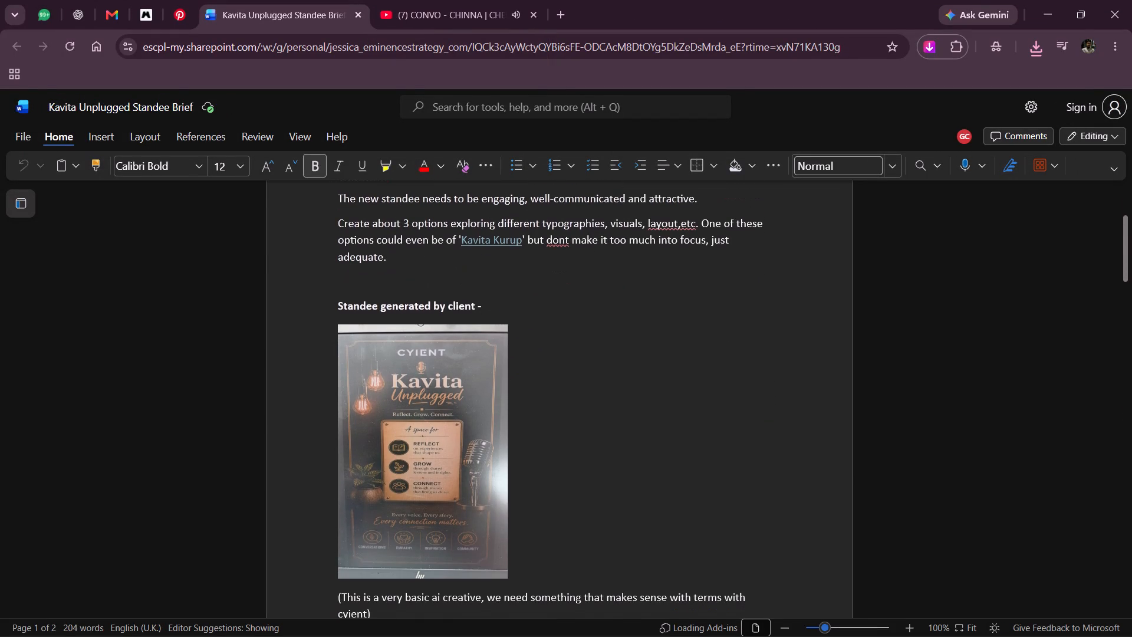
pyautogui.scroll(-1, 666, 468)
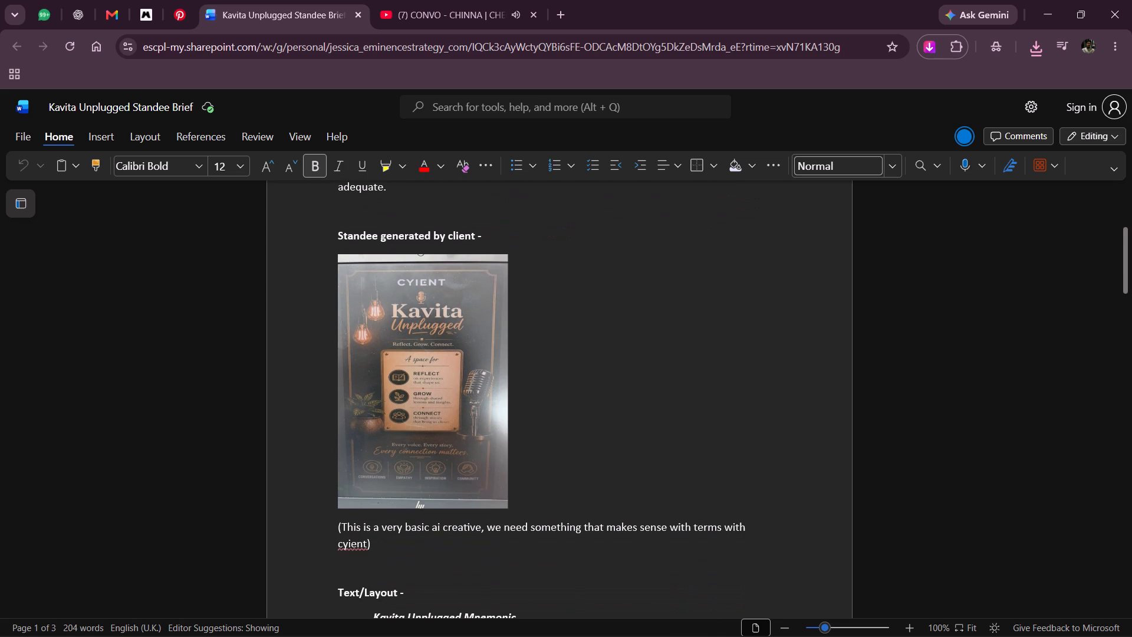
pyautogui.scroll(4, 152, 333)
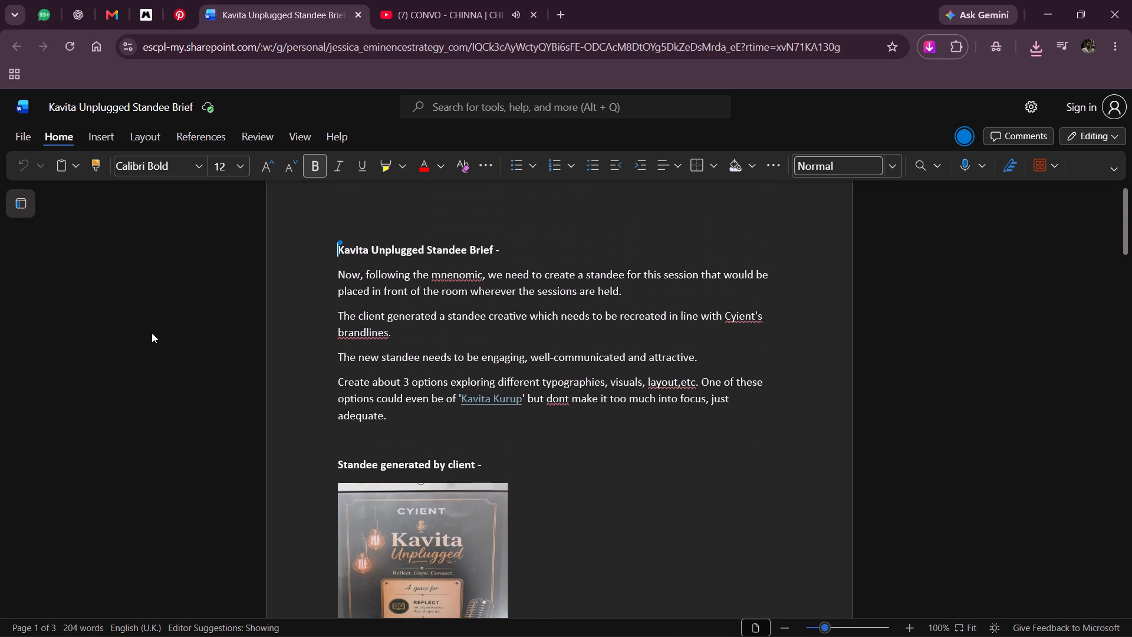
pyautogui.scroll(-1, 152, 333)
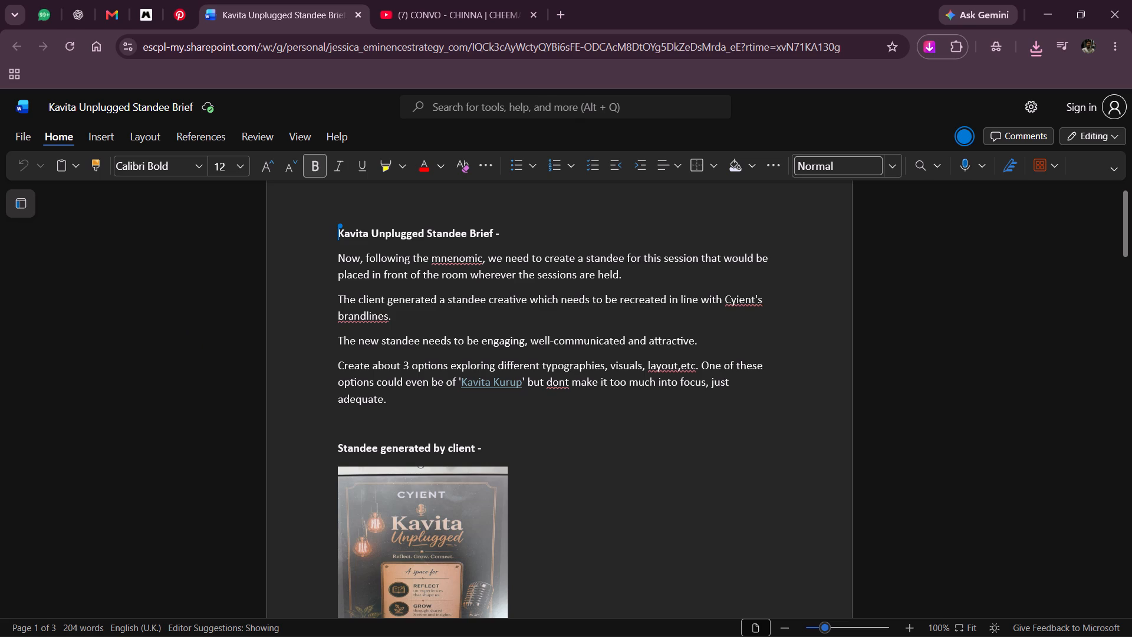
pyautogui.scroll(-1, 300, 417)
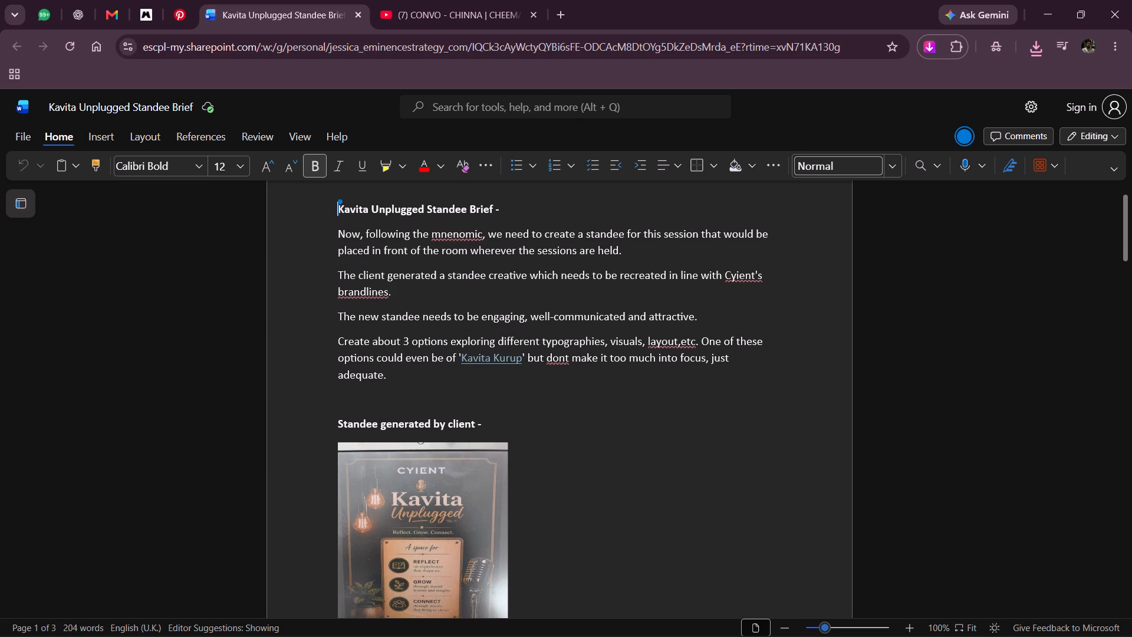
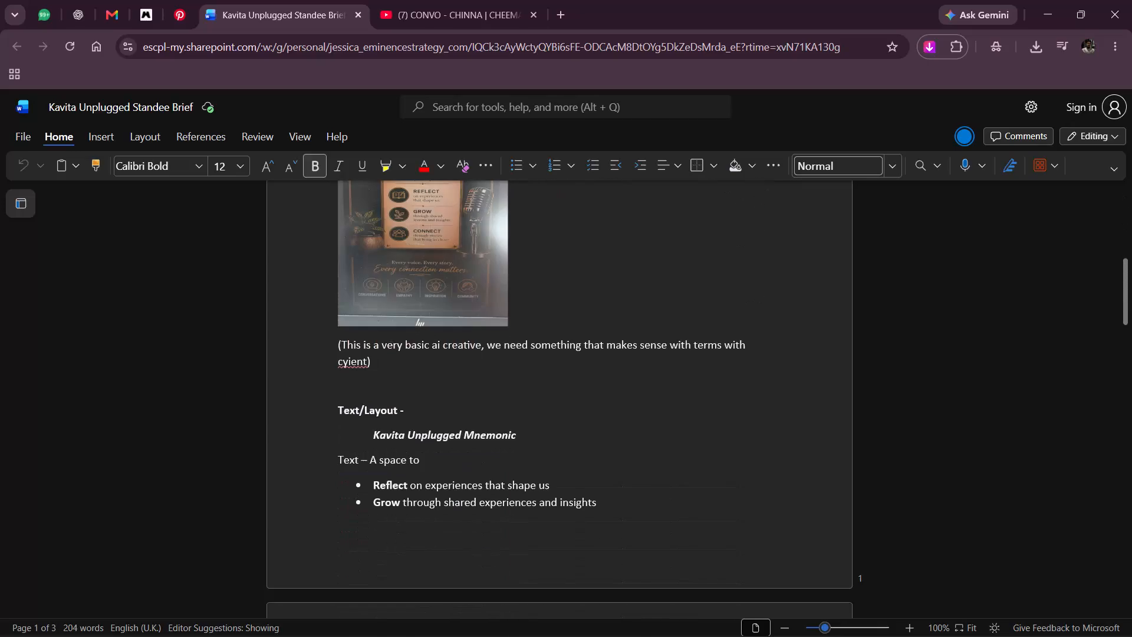
# Read the brief's Text/Layout section, covering the mnemonic, Reflect/Grow/Connect copy, icon pointers and QR call to action.
pyautogui.scroll(1, 300, 417)
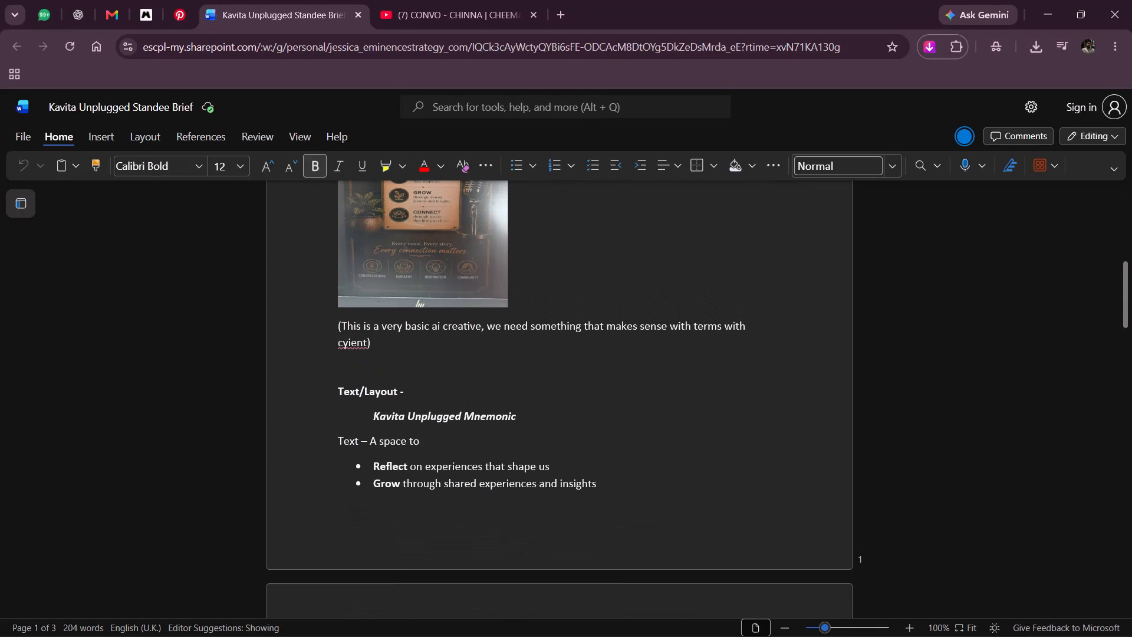
pyautogui.scroll(2, 300, 417)
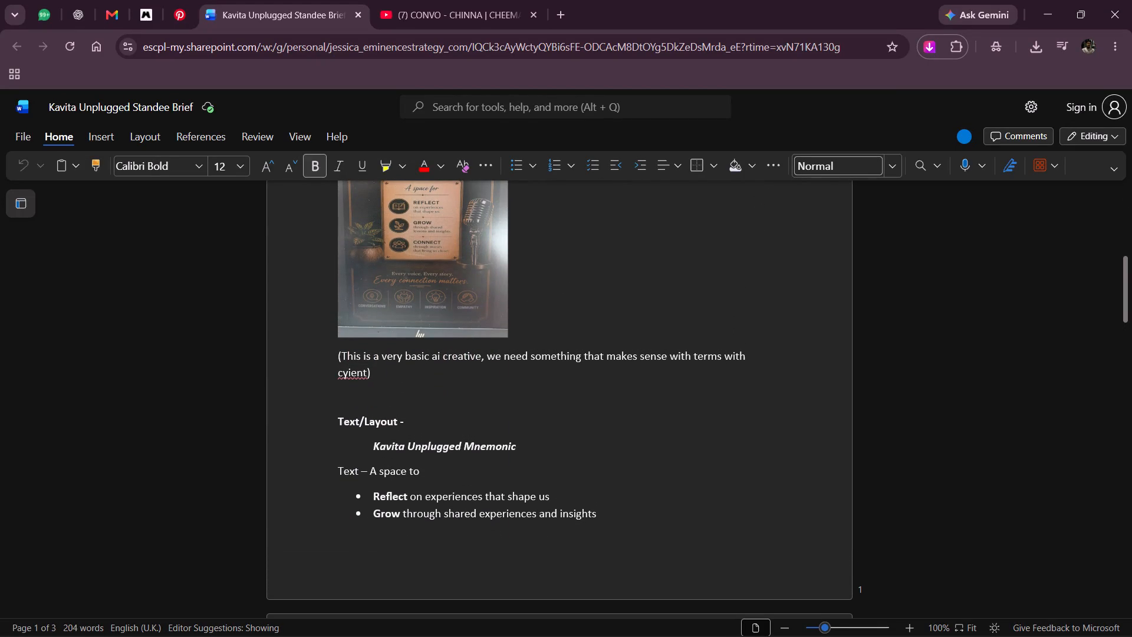
pyautogui.scroll(-1, 300, 417)
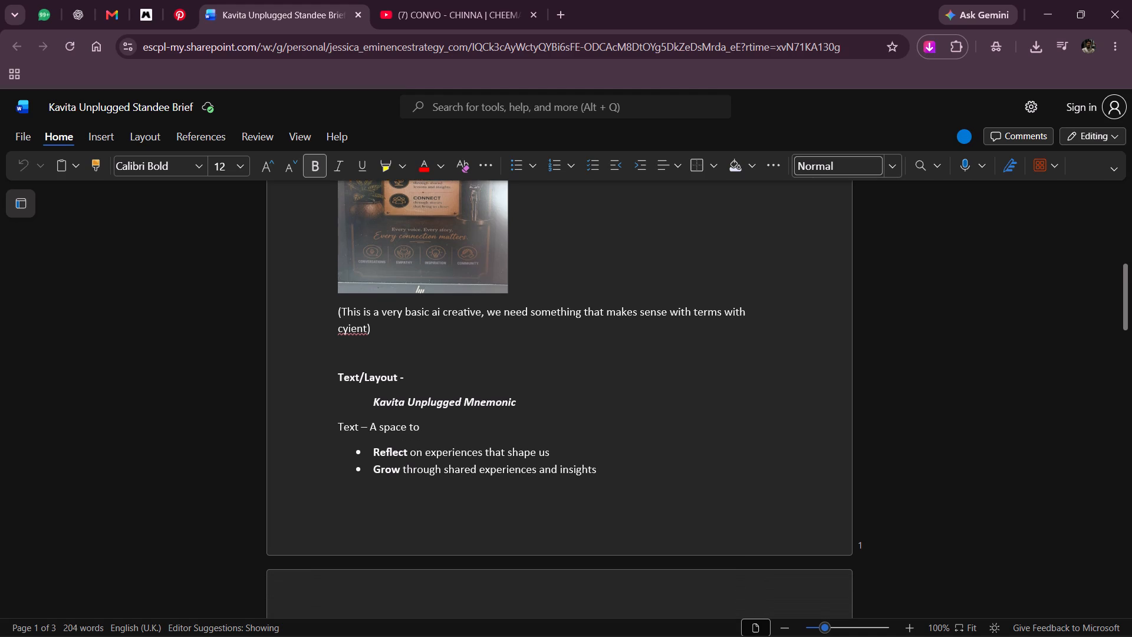
pyautogui.scroll(-2, 300, 417)
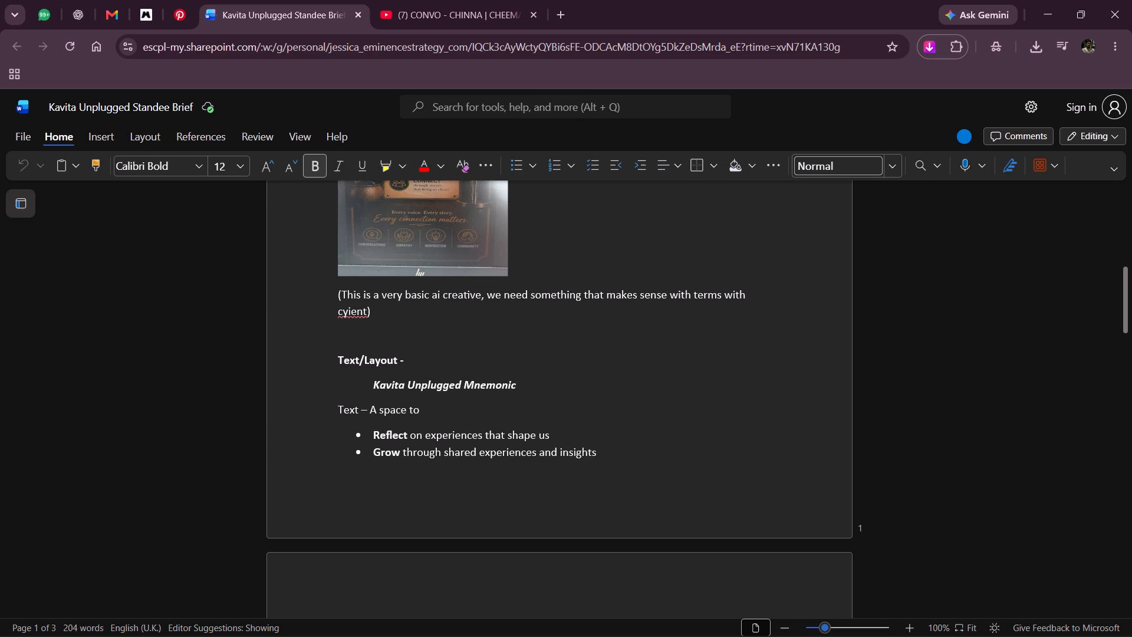
pyautogui.scroll(-1, 300, 417)
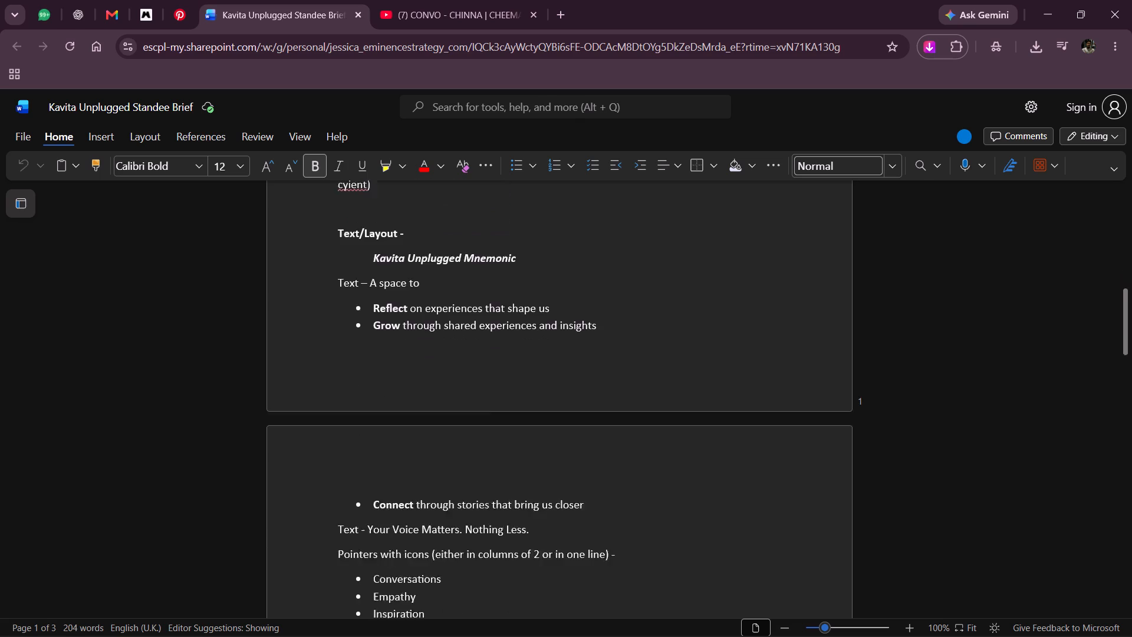
pyautogui.scroll(-4, 300, 417)
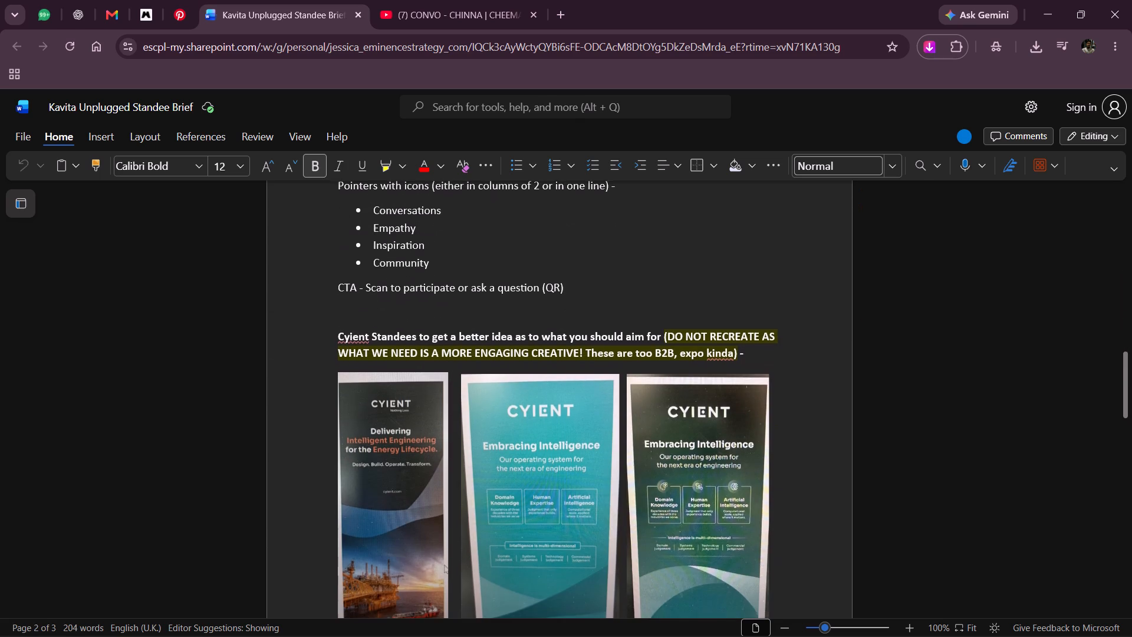
# Examine the Cyient reference standees and the guidance above them through to the end of the brief.
pyautogui.scroll(-3, 300, 417)
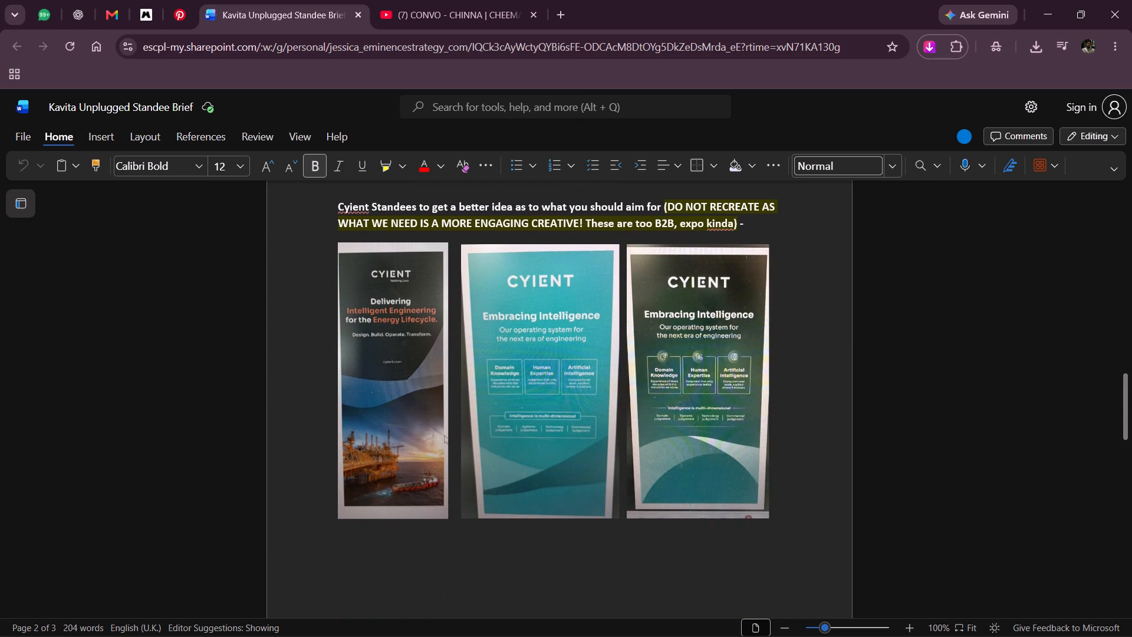
pyautogui.scroll(2, 300, 417)
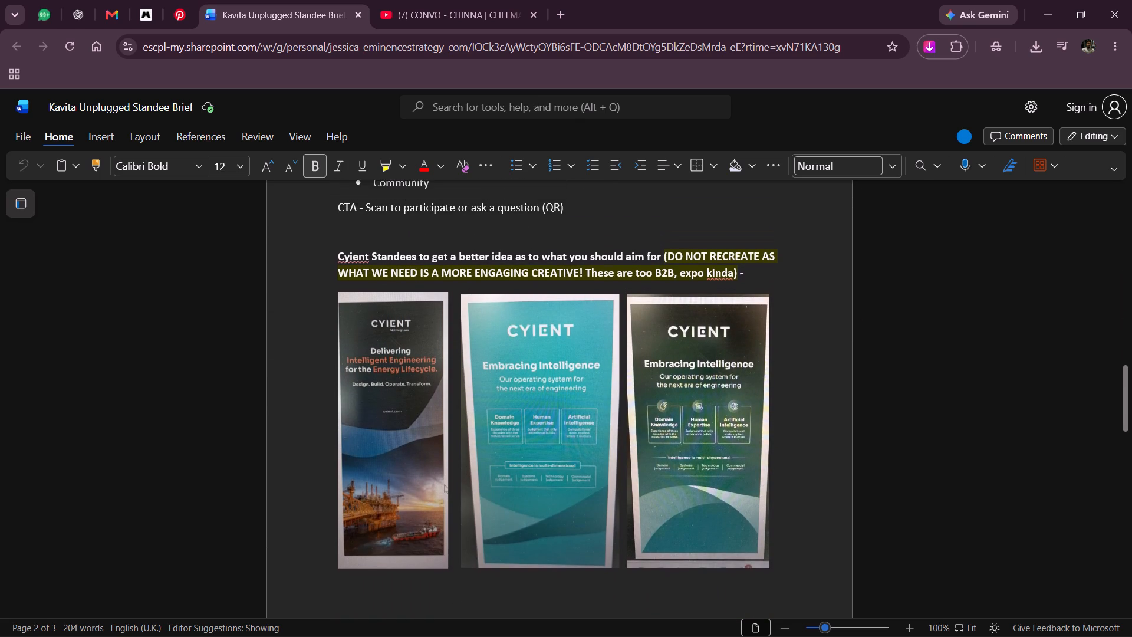
pyautogui.scroll(2, 300, 417)
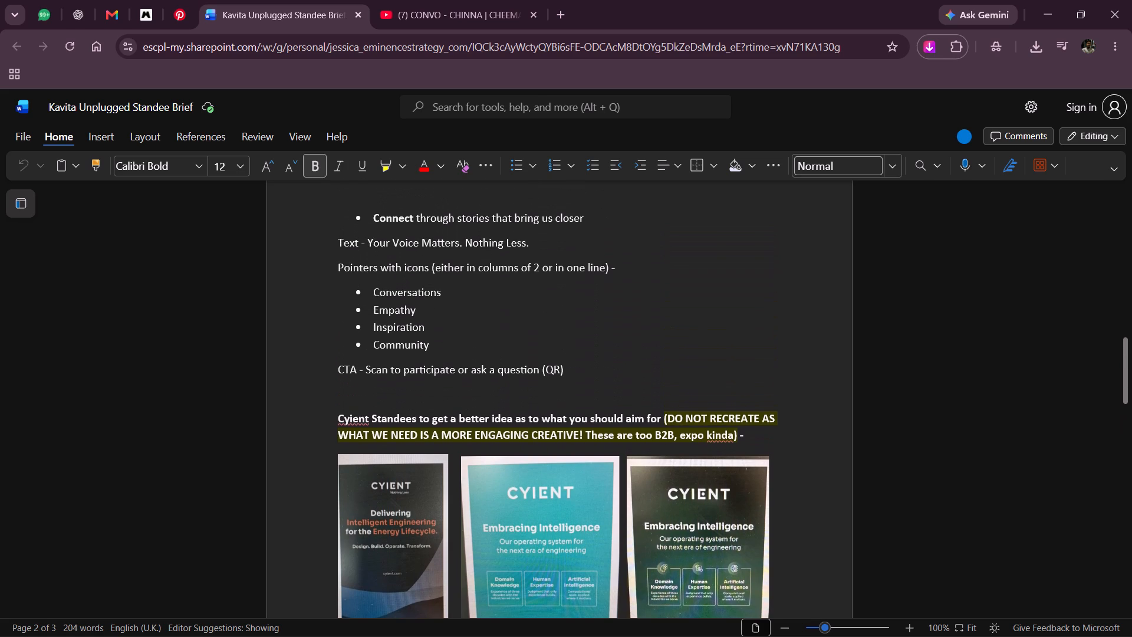
pyautogui.scroll(1, 300, 417)
pyautogui.scroll(-3, 300, 417)
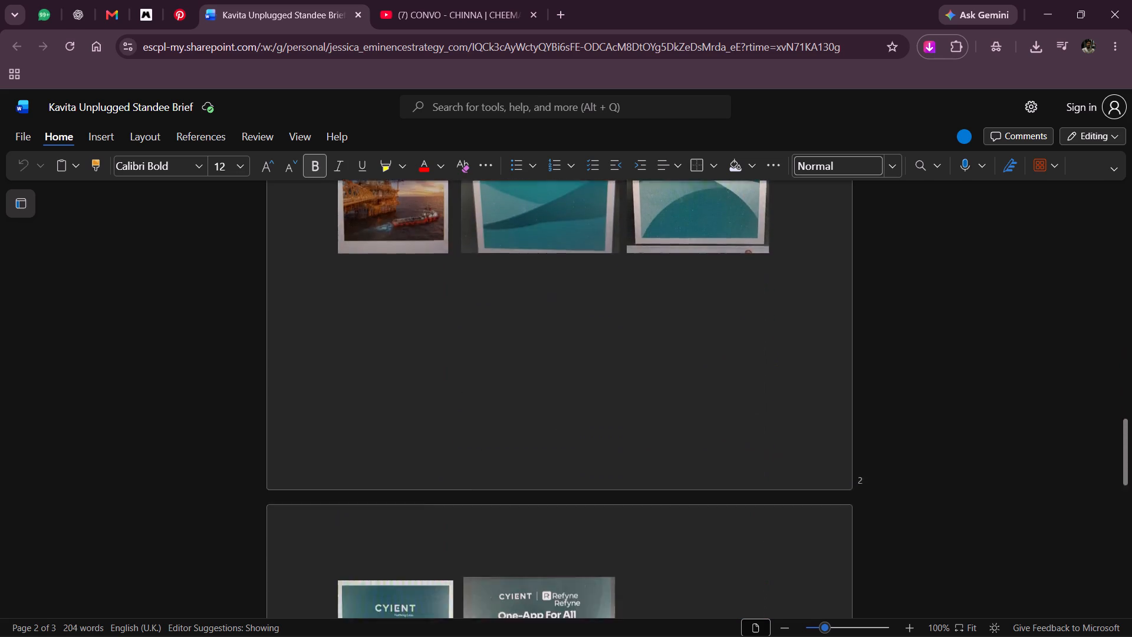
pyautogui.scroll(-6, 300, 417)
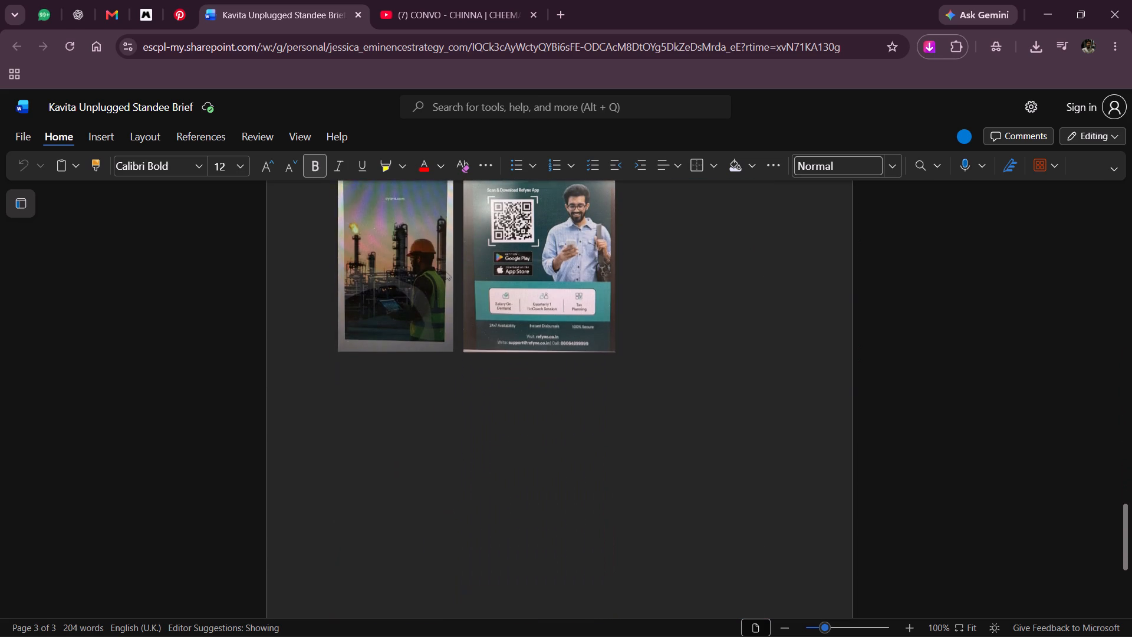
pyautogui.scroll(-5, 300, 417)
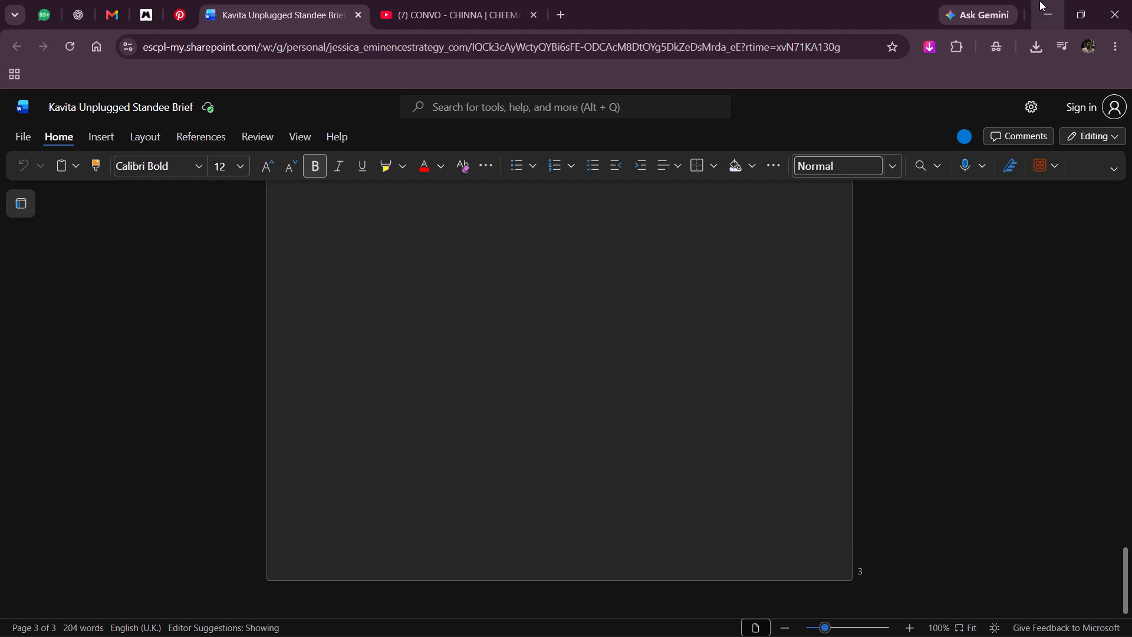
# Minimize the browser and open the Vietnam Flyer 2 PSD from the Downloads folder in Photoshop.
pyautogui.click(1039, 1)
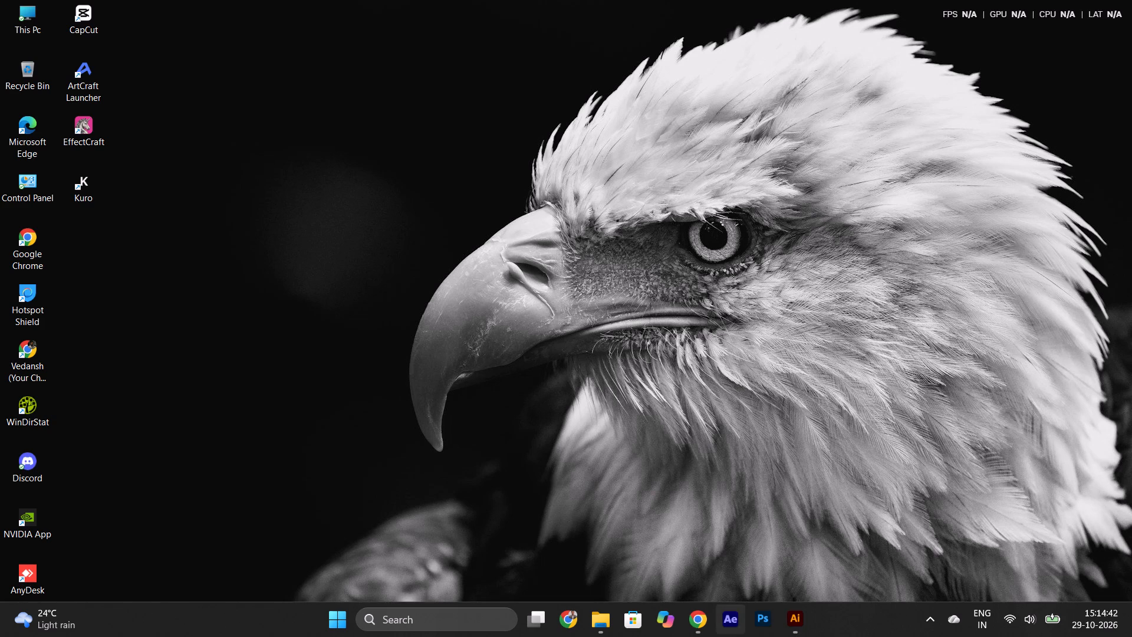
pyautogui.click(608, 631)
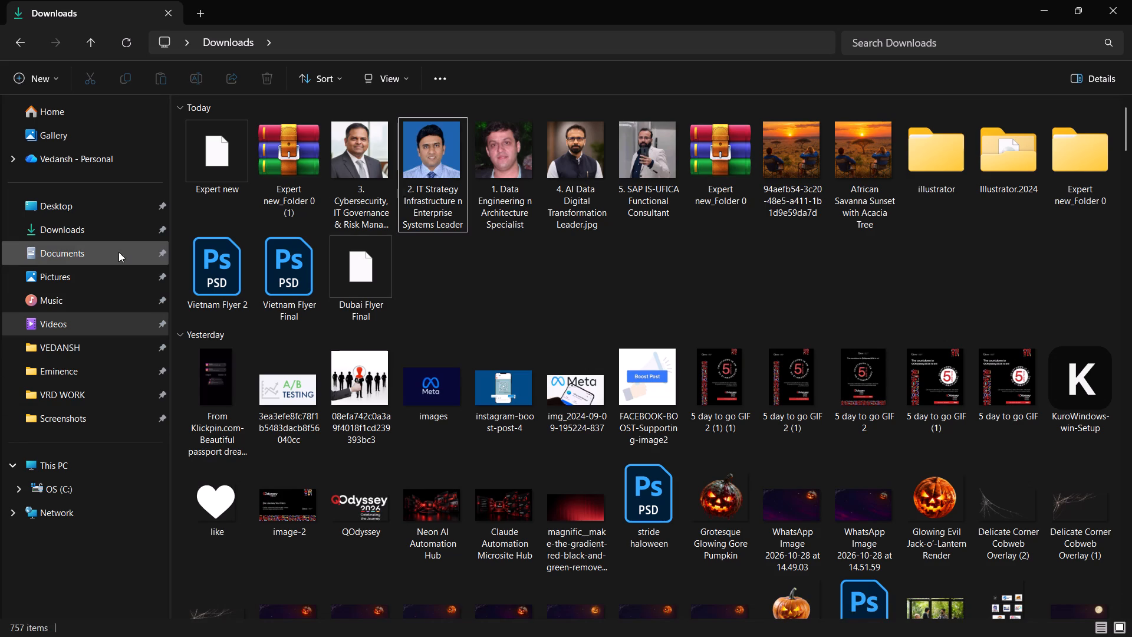
pyautogui.click(112, 232)
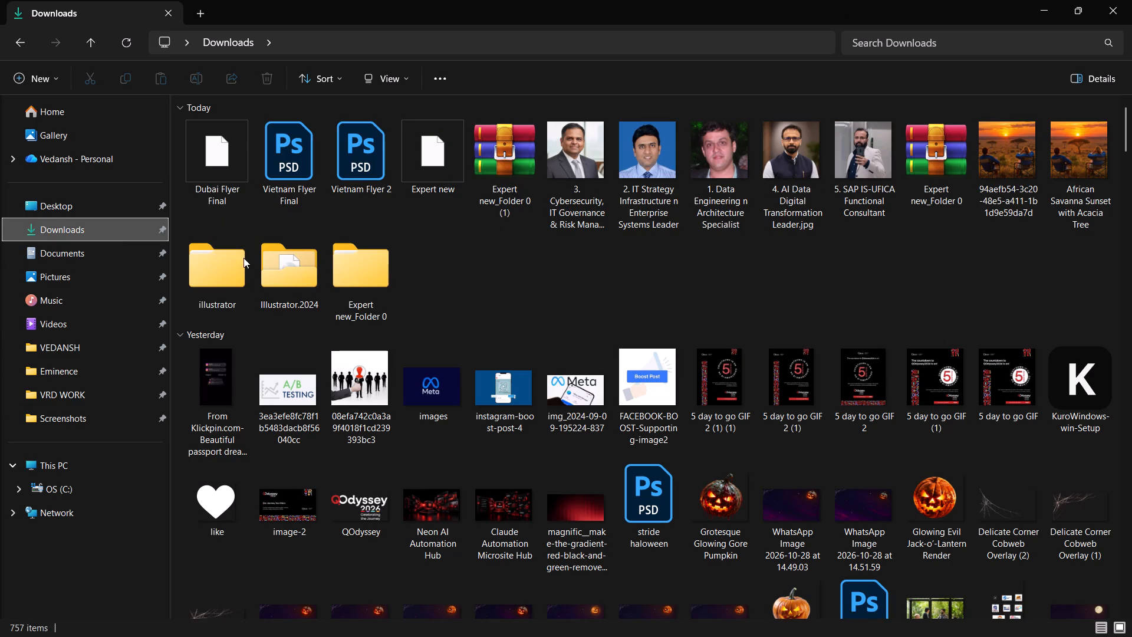
pyautogui.click(137, 45)
pyautogui.doubleClick(373, 160)
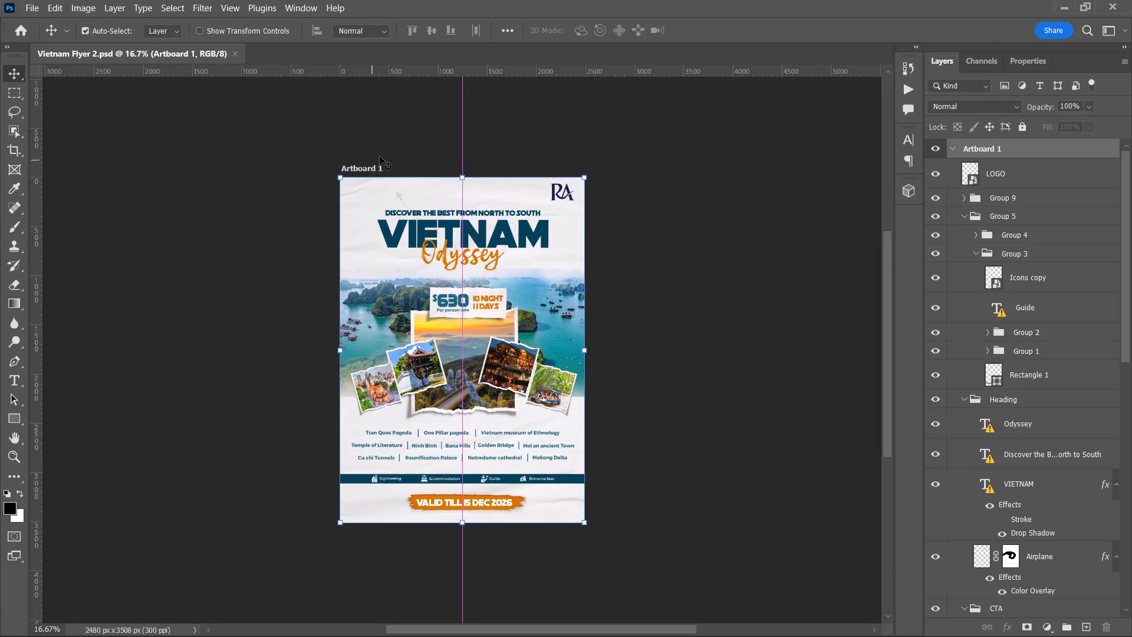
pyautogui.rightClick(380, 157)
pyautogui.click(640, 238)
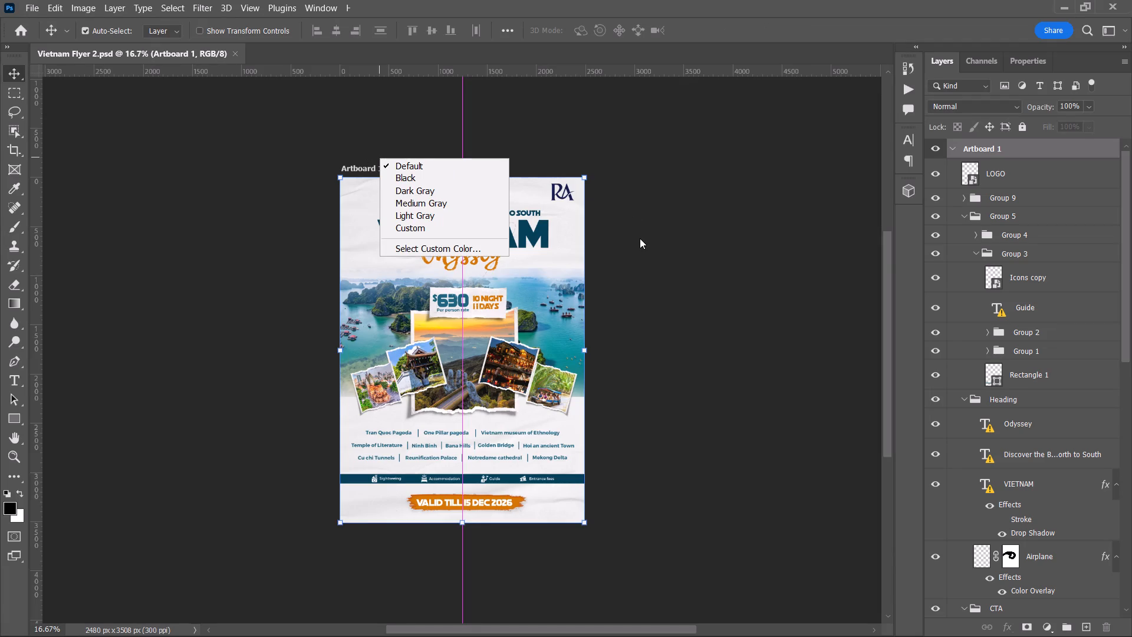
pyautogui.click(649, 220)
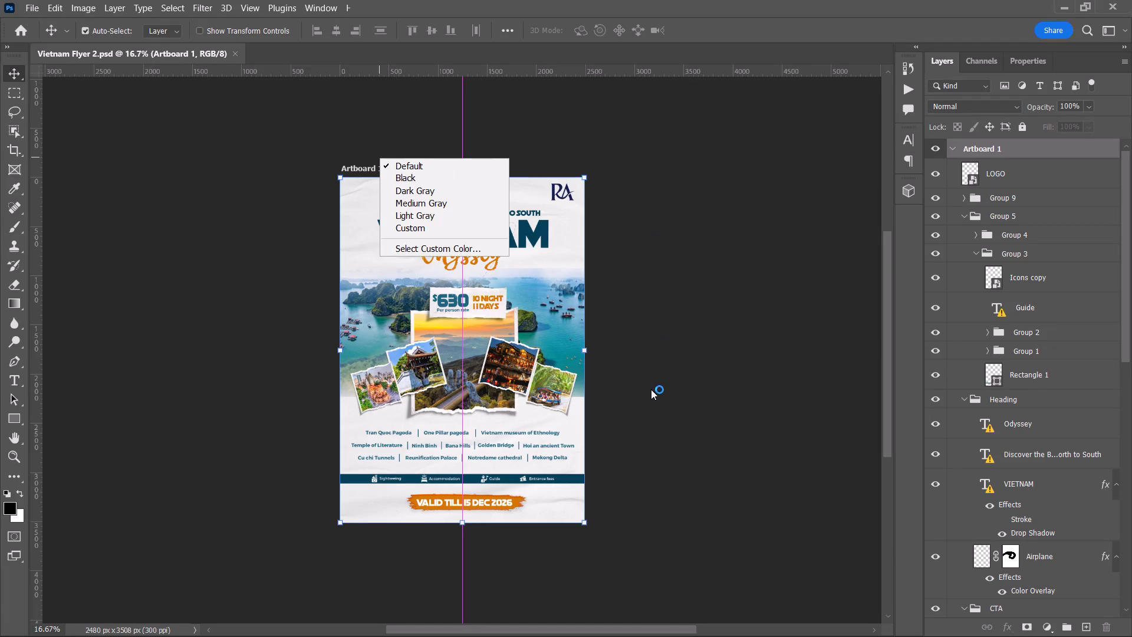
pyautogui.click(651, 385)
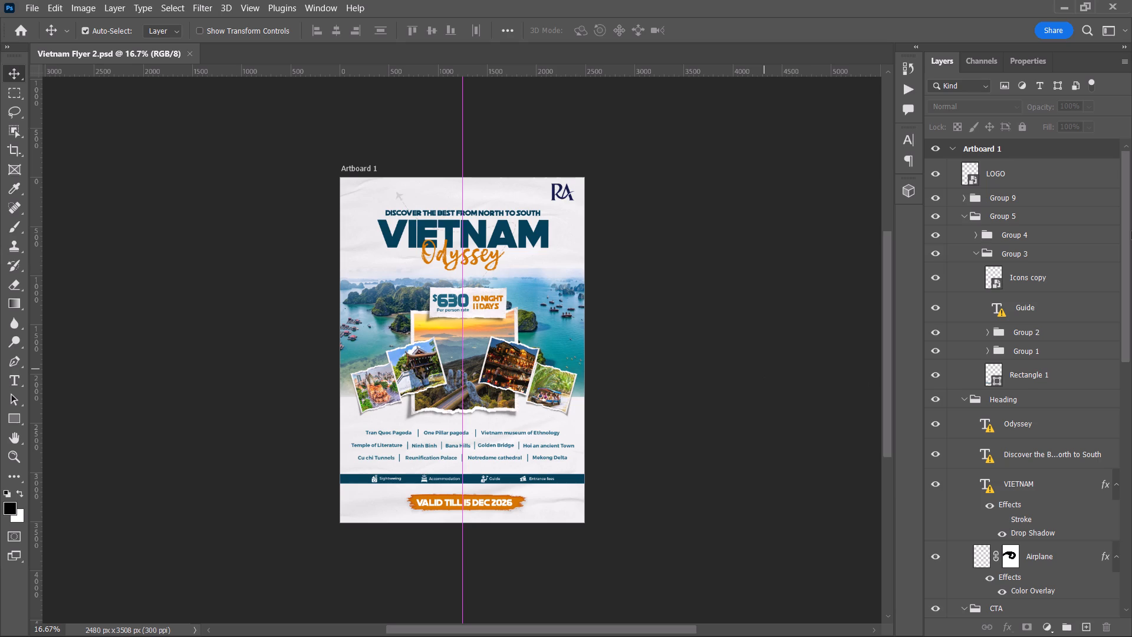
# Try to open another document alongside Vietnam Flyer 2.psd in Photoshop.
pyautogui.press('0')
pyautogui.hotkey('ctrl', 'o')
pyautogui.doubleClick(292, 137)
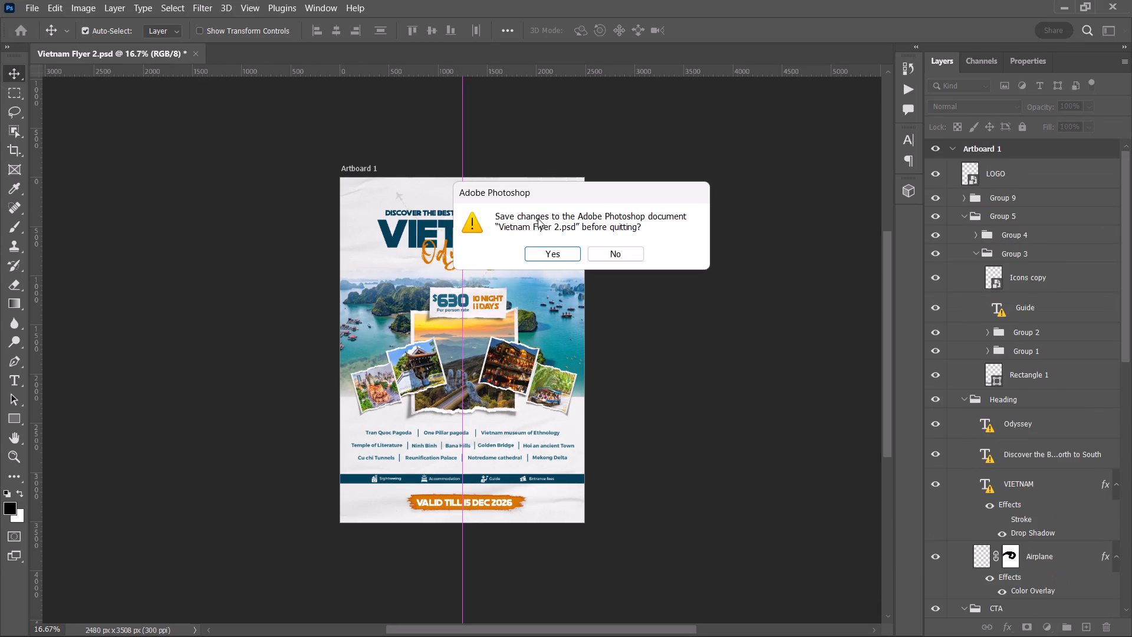
# Save the changes to Vietnam Flyer 2.psd while quitting Photoshop.
pyautogui.click(551, 255)
pyautogui.click(621, 269)
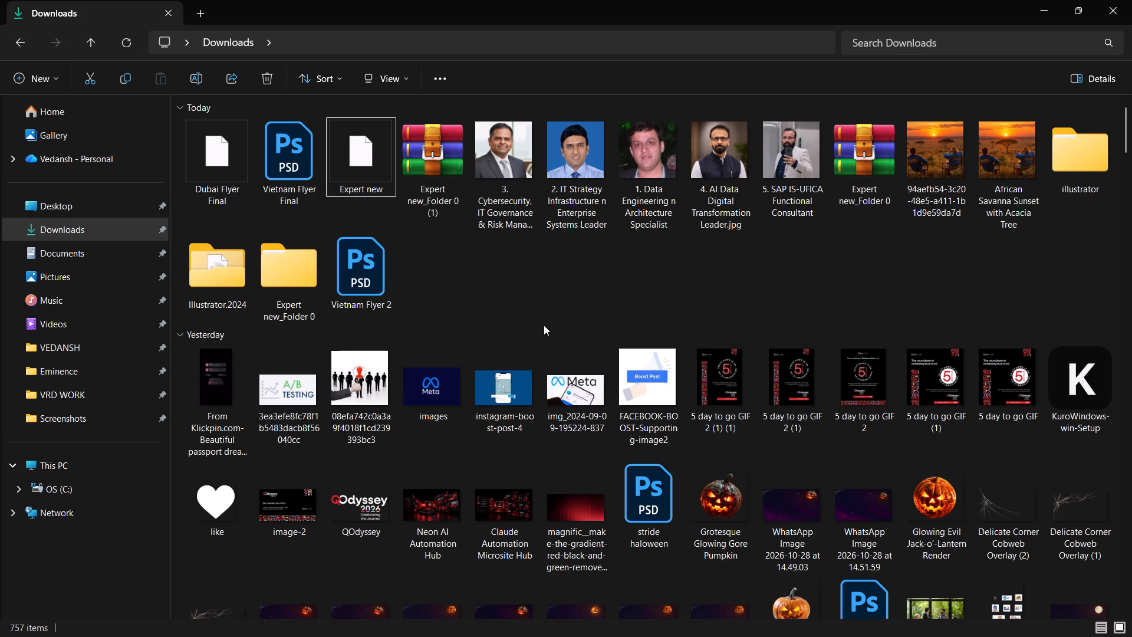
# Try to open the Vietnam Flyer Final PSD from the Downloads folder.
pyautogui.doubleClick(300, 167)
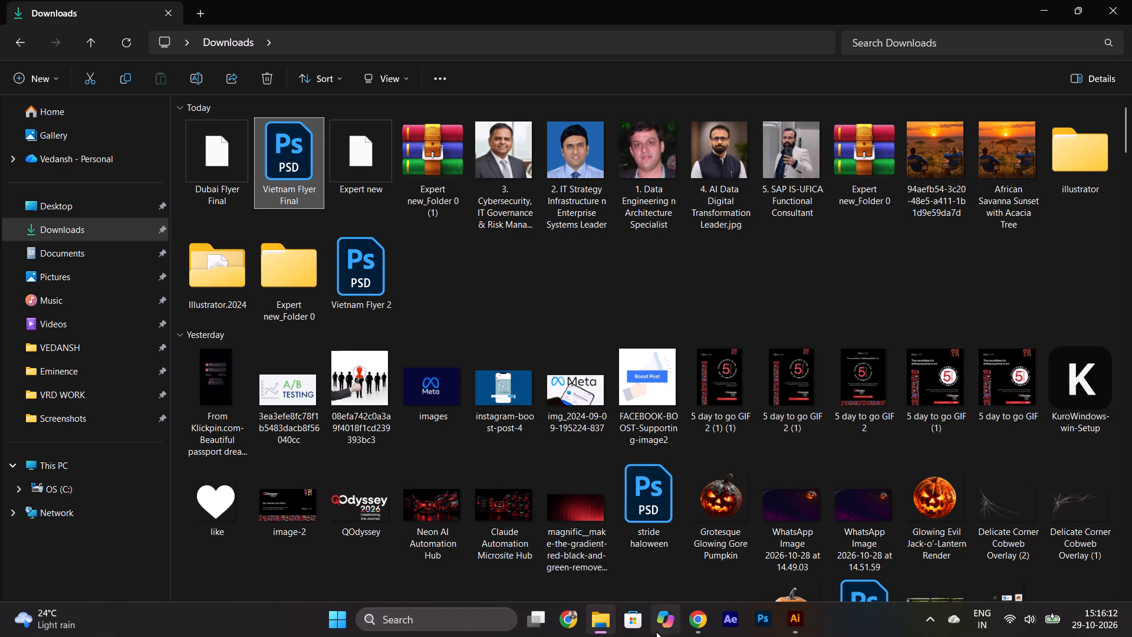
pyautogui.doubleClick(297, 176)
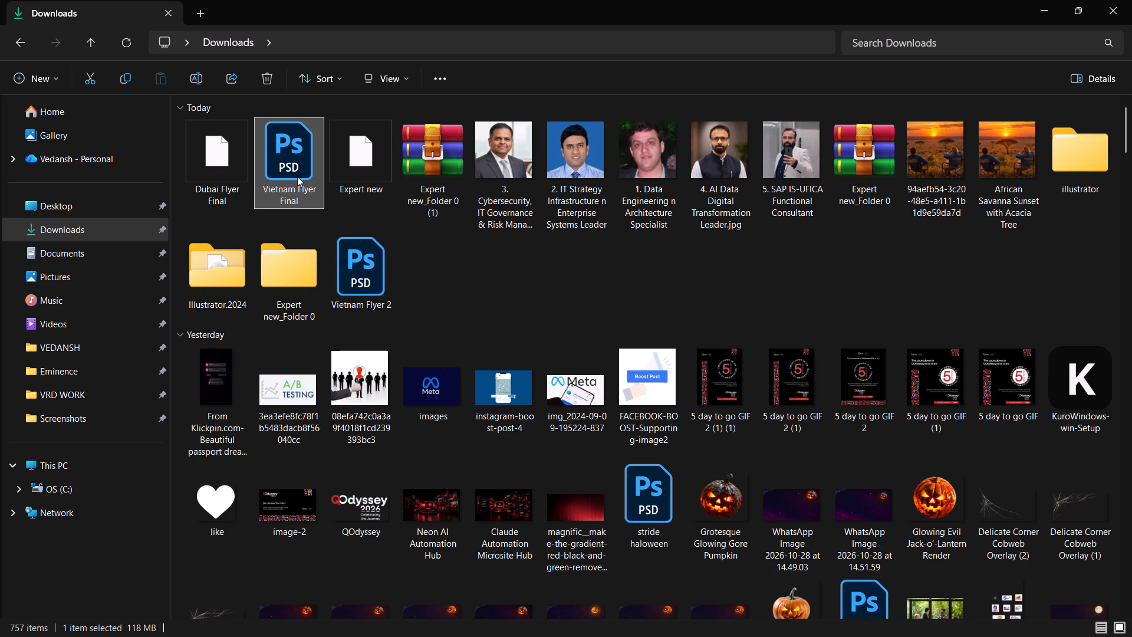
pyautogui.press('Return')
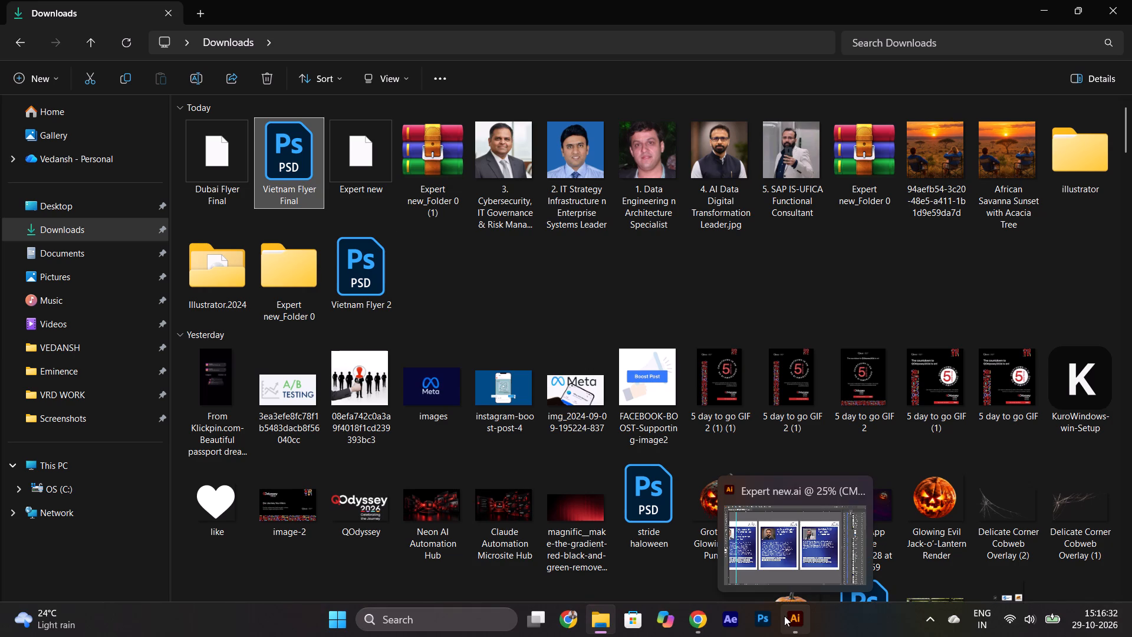
# Switch to Illustrator, save Expert new.ai and bring up the choice of Save As location.
pyautogui.click(784, 616)
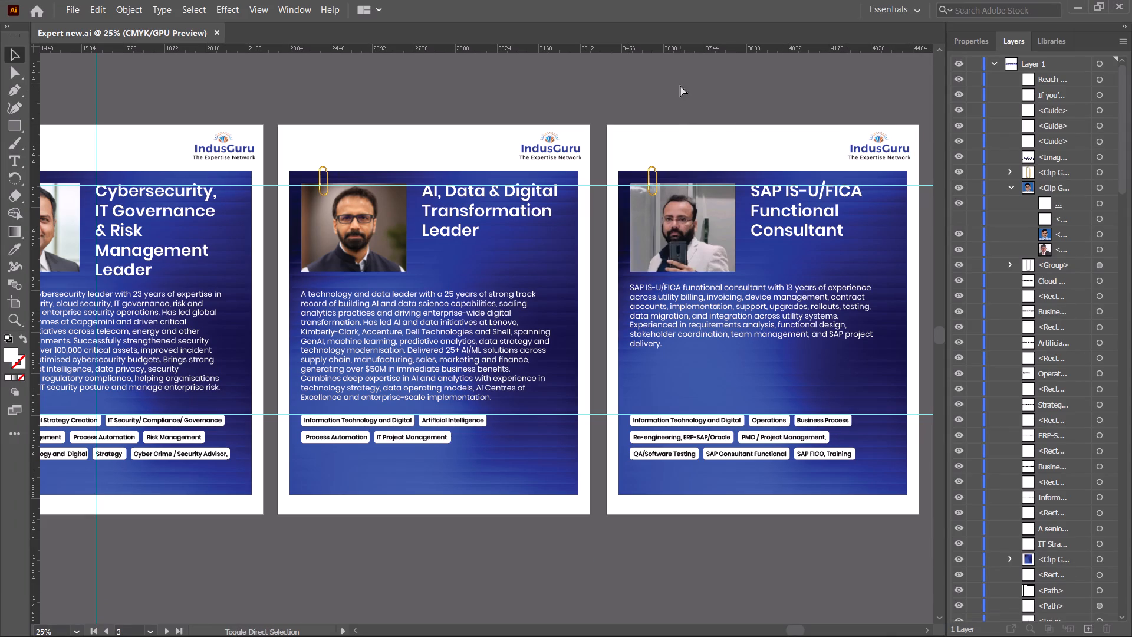
pyautogui.hotkey('ctrl', 'shift', 's')
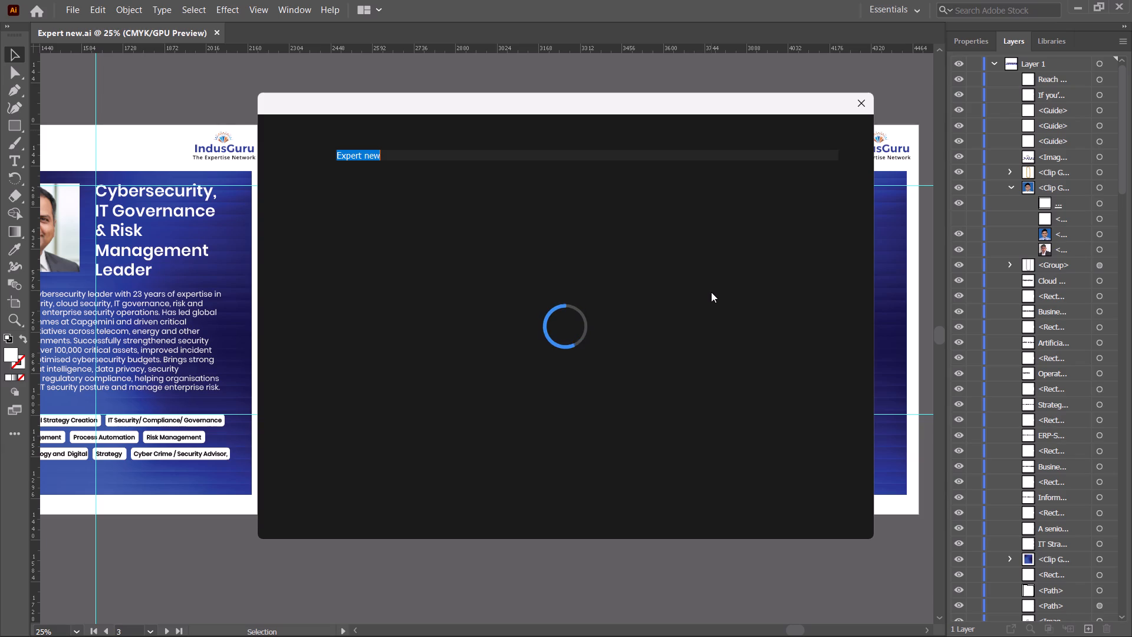
pyautogui.click(859, 93)
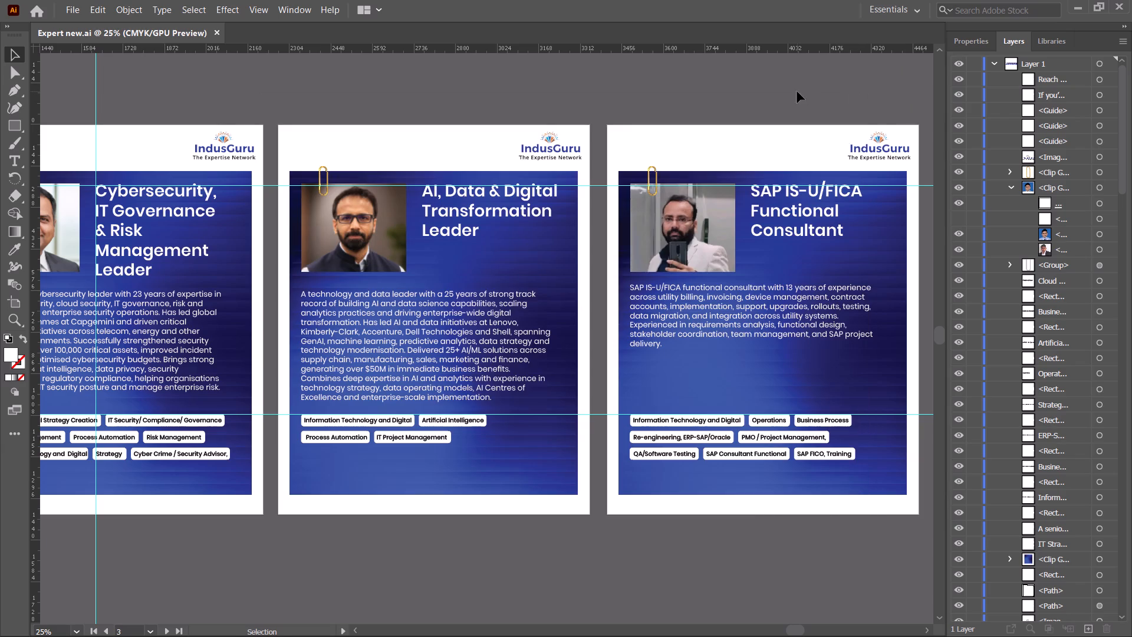
pyautogui.hotkey('ctrl', 's')
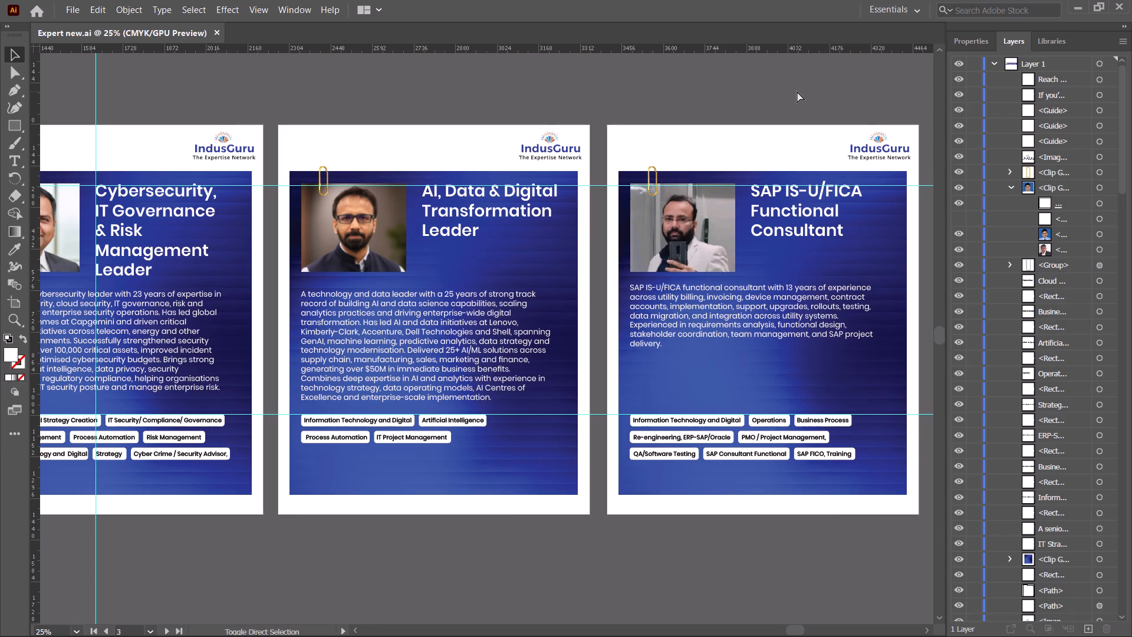
pyautogui.hotkey('ctrl', 'shift', 's')
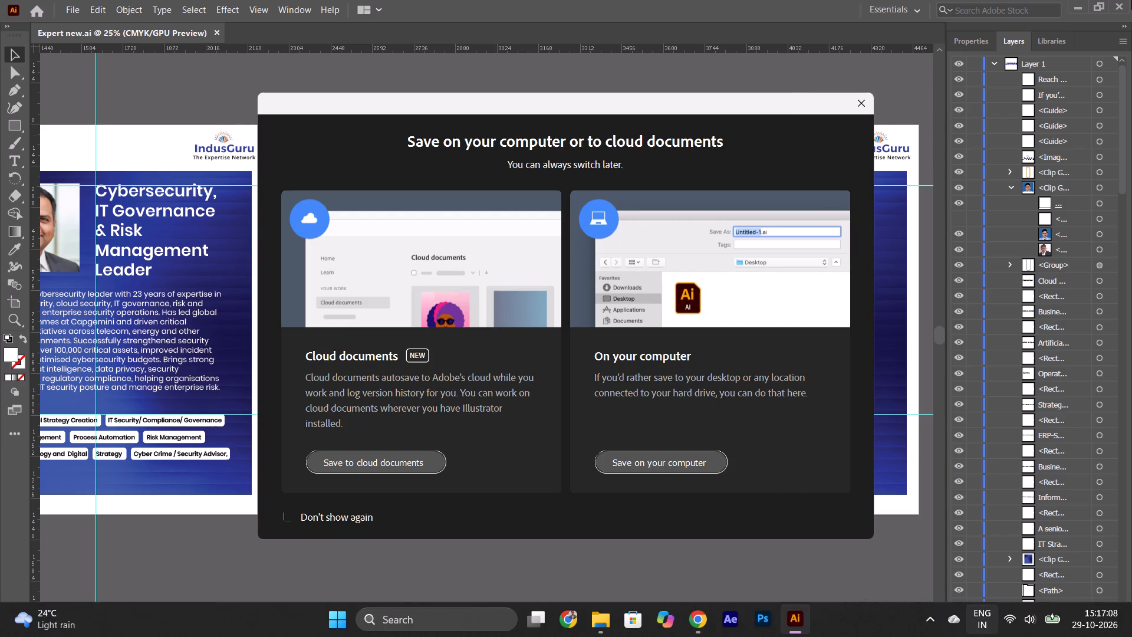
# Show the background apps hidden in the Windows system tray.
pyautogui.click(926, 616)
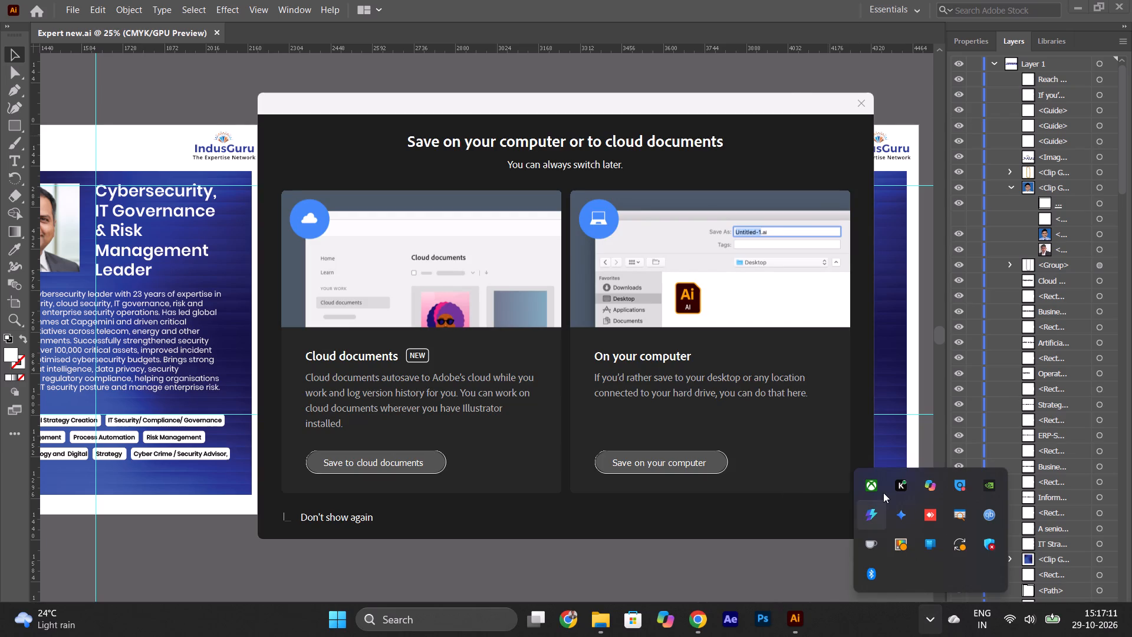
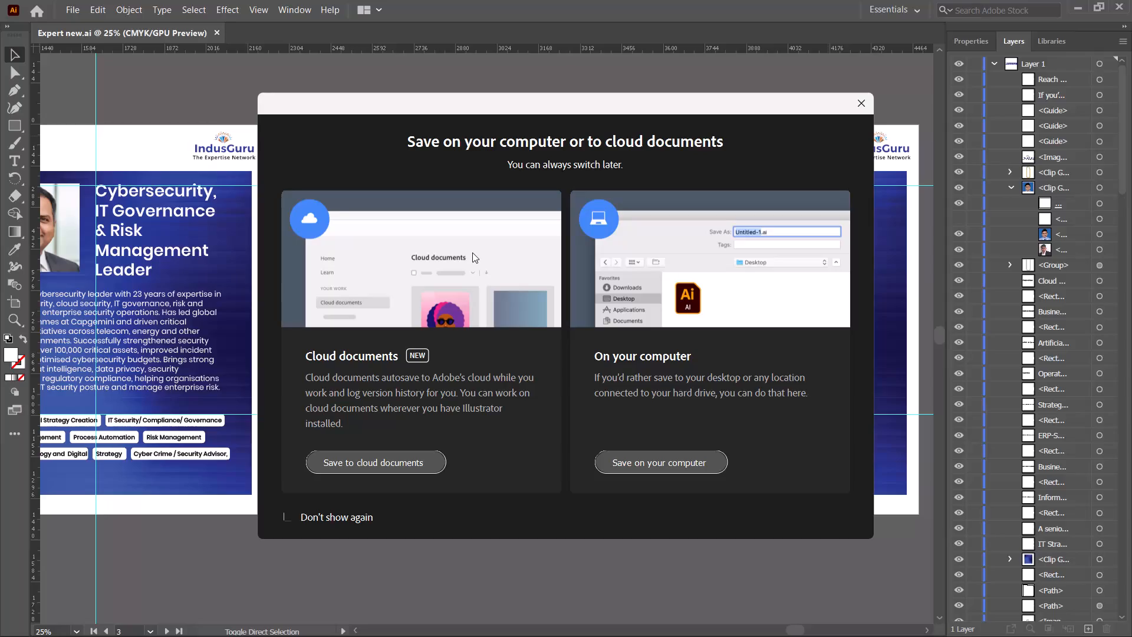
# Save Expert new on the computer as an Illustrator 2020 file in VRD WORK > SNELL > 1x, then quit Illustrator.
pyautogui.click(632, 463)
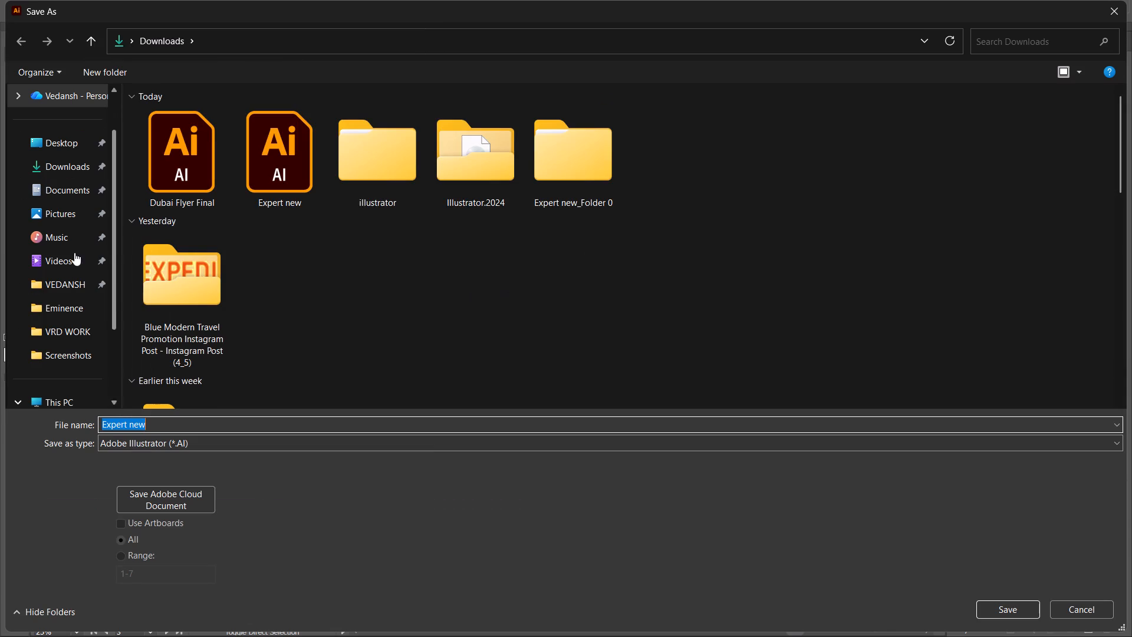
pyautogui.click(79, 310)
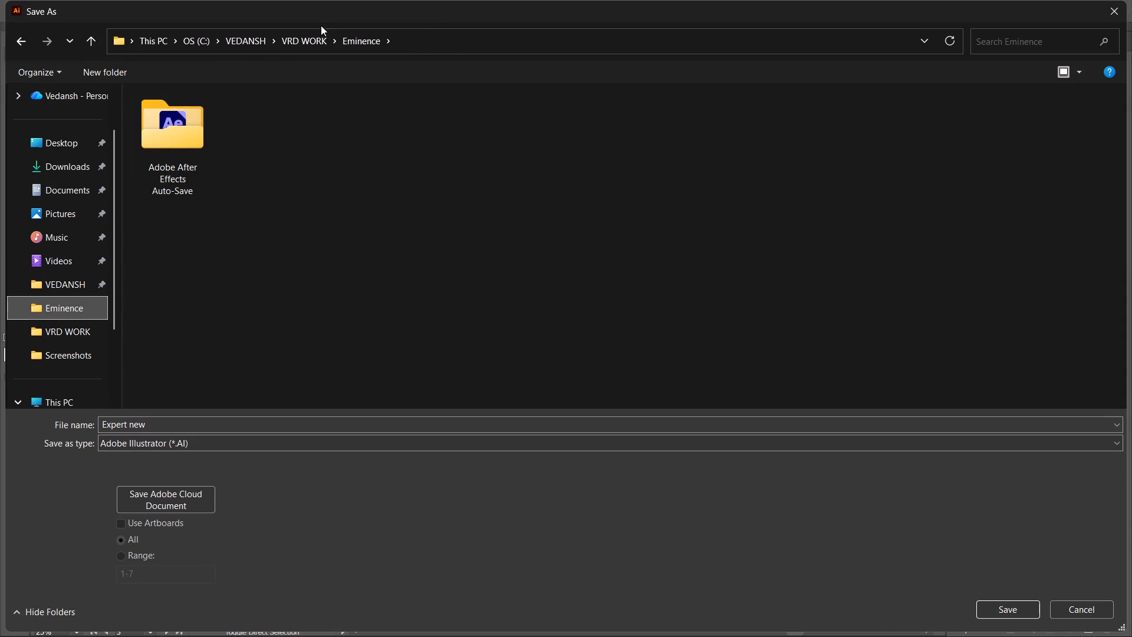
pyautogui.click(311, 34)
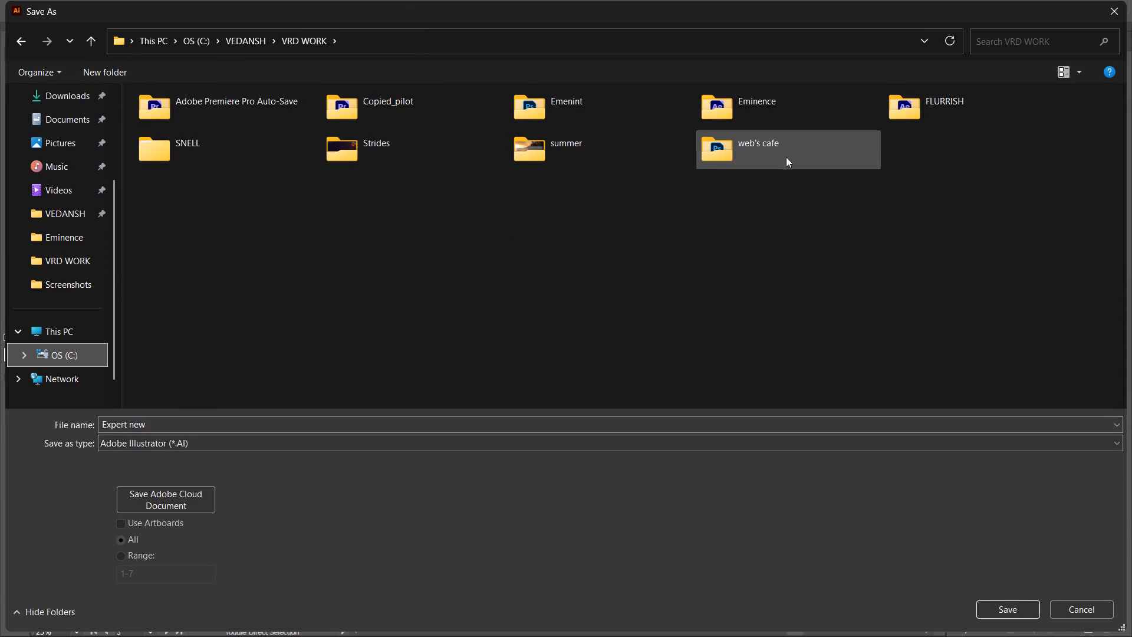
pyautogui.doubleClick(245, 153)
pyautogui.moveTo(245, 153); pyautogui.dragTo(236, 163)
pyautogui.doubleClick(251, 110)
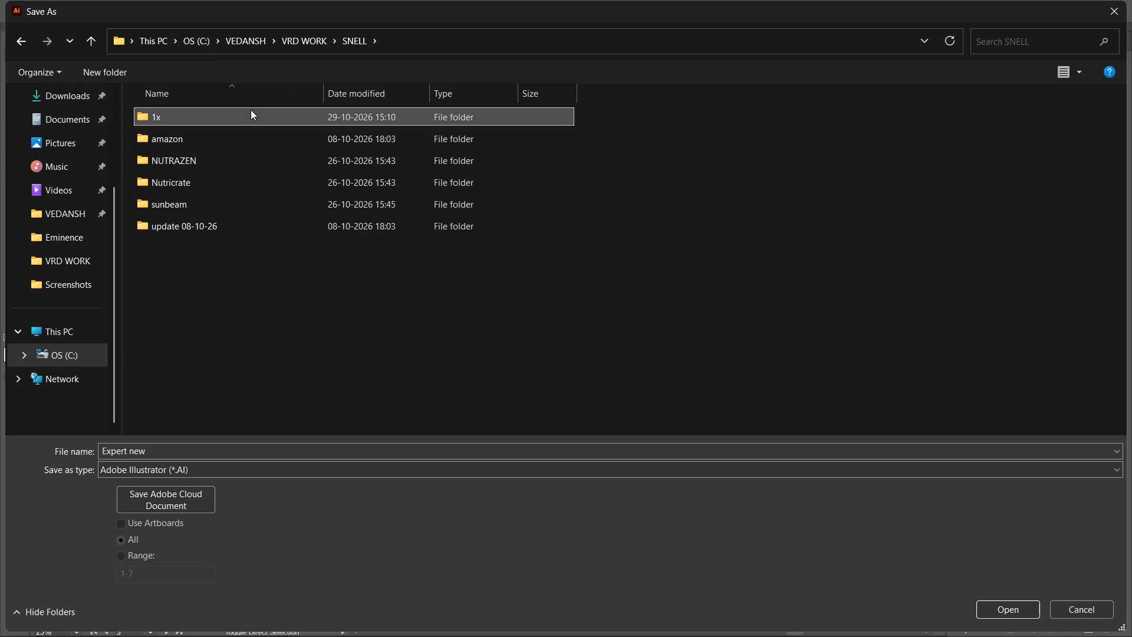
pyautogui.click(1003, 617)
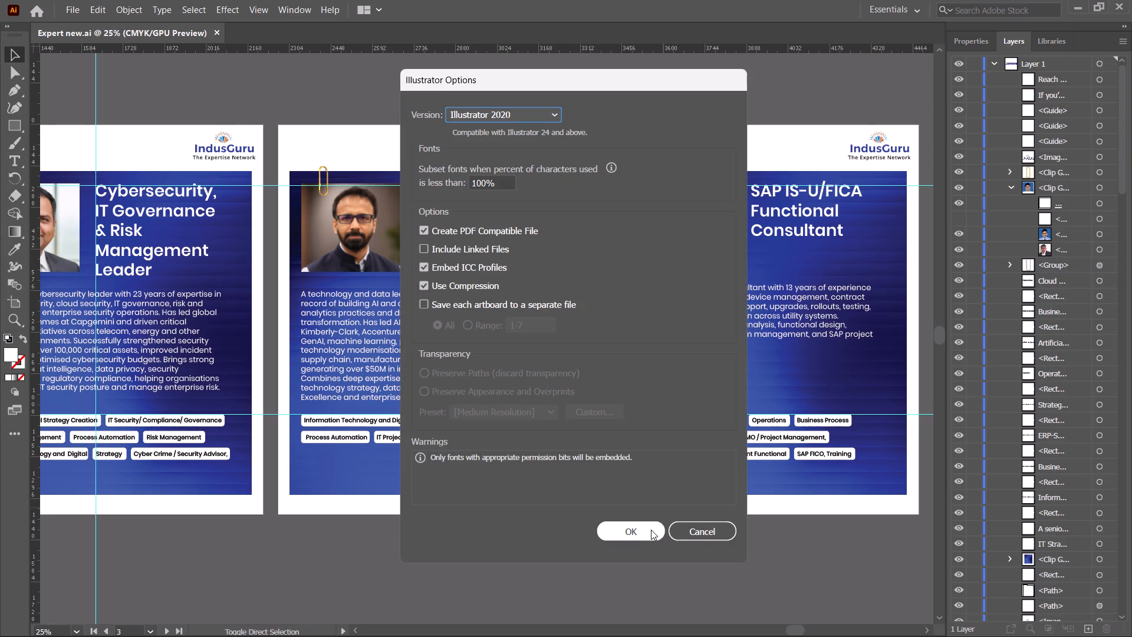
pyautogui.click(651, 530)
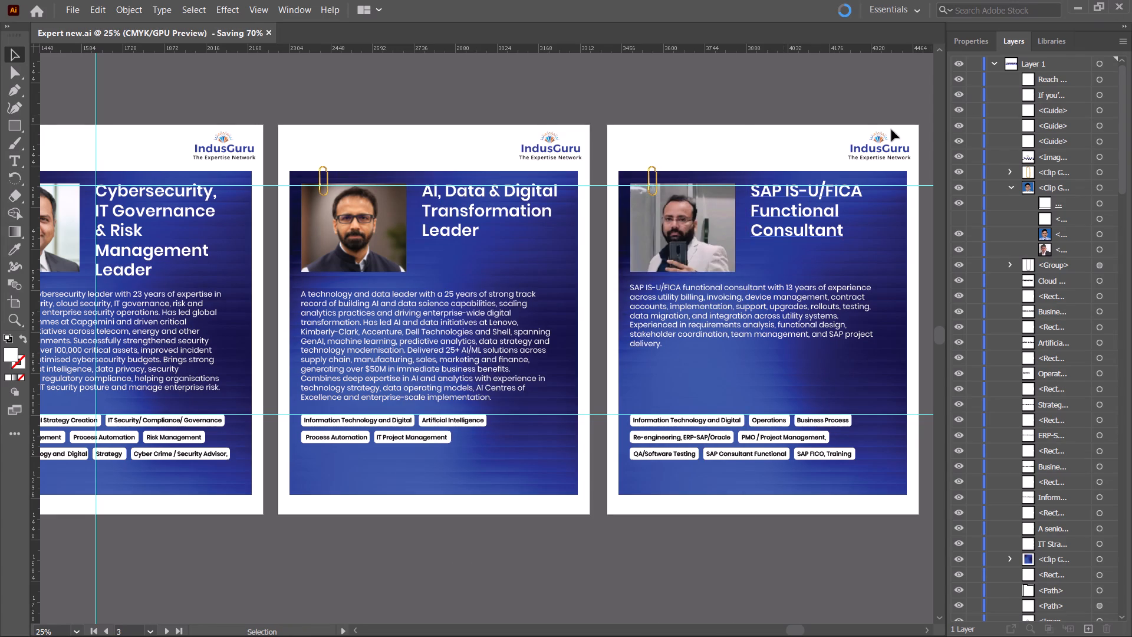
pyautogui.click(1131, 0)
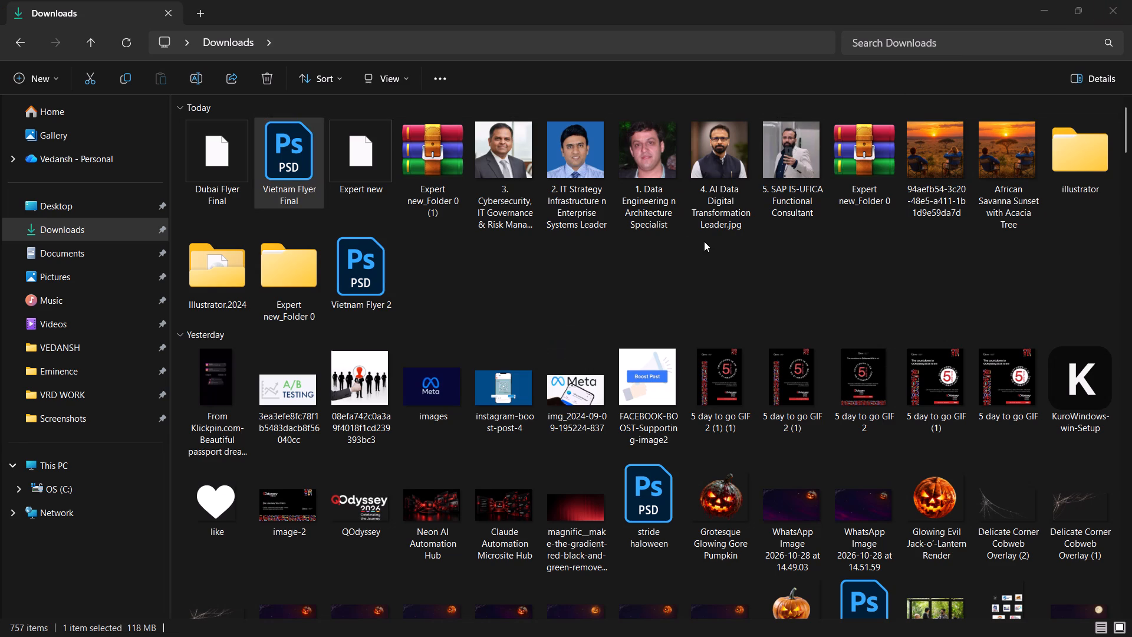
# Open the Vietnam Flyer Final PSD from the Downloads folder in Photoshop.
pyautogui.doubleClick(304, 170)
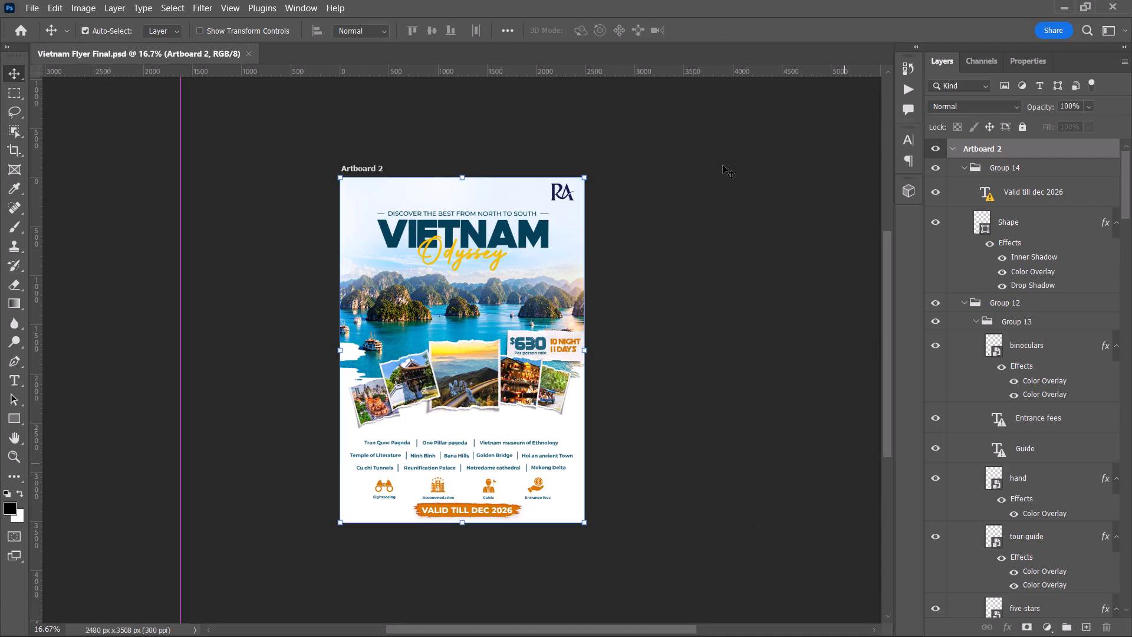
# Return to the Downloads folder and open Dubai Flyer Final in Illustrator without repairing Creative Cloud or replacing the missing fonts.
pyautogui.click(626, 625)
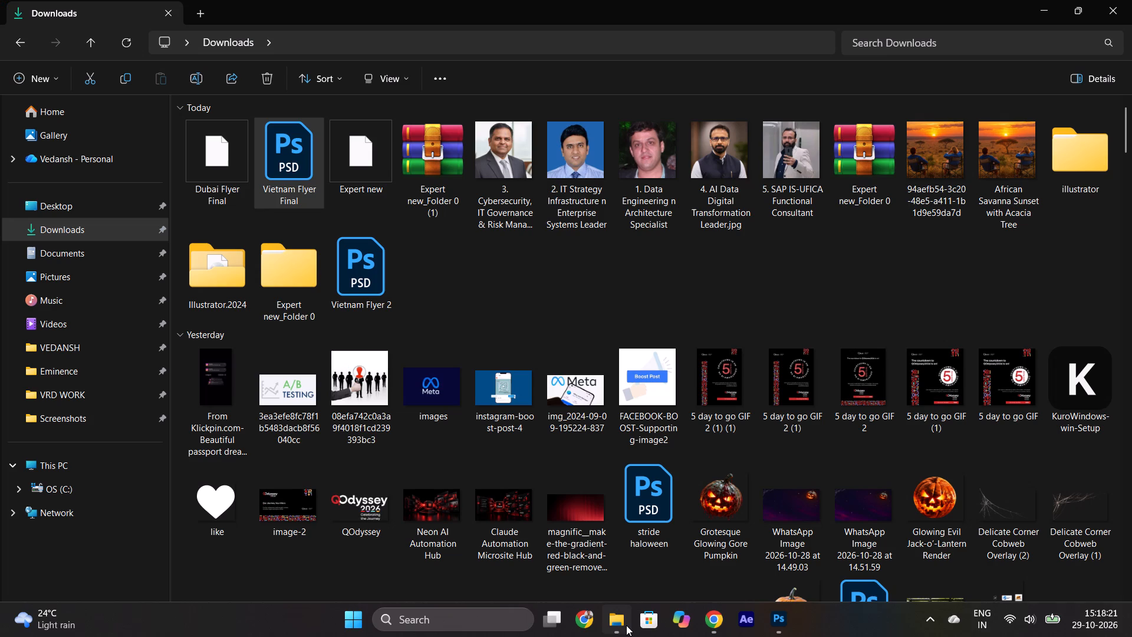
pyautogui.doubleClick(241, 182)
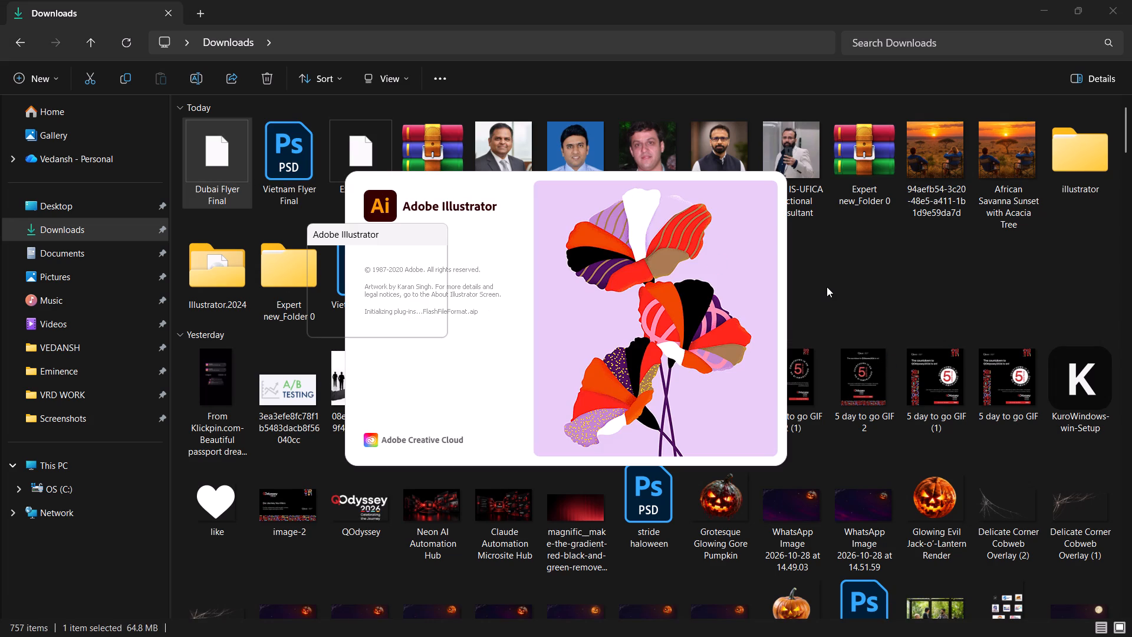
pyautogui.press('Return')
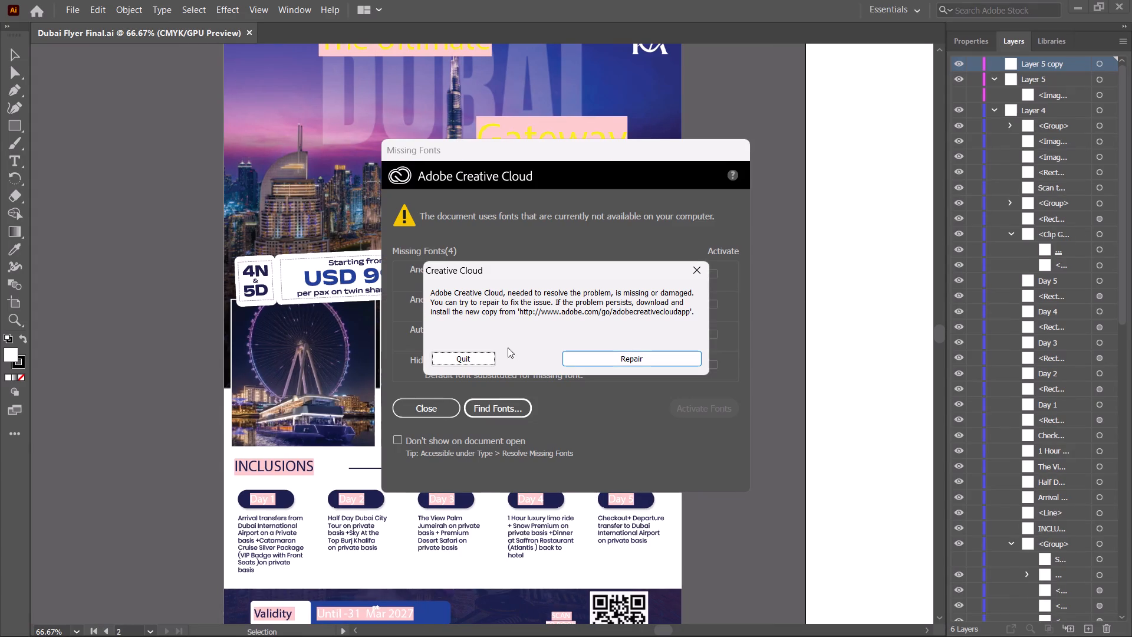
pyautogui.click(484, 360)
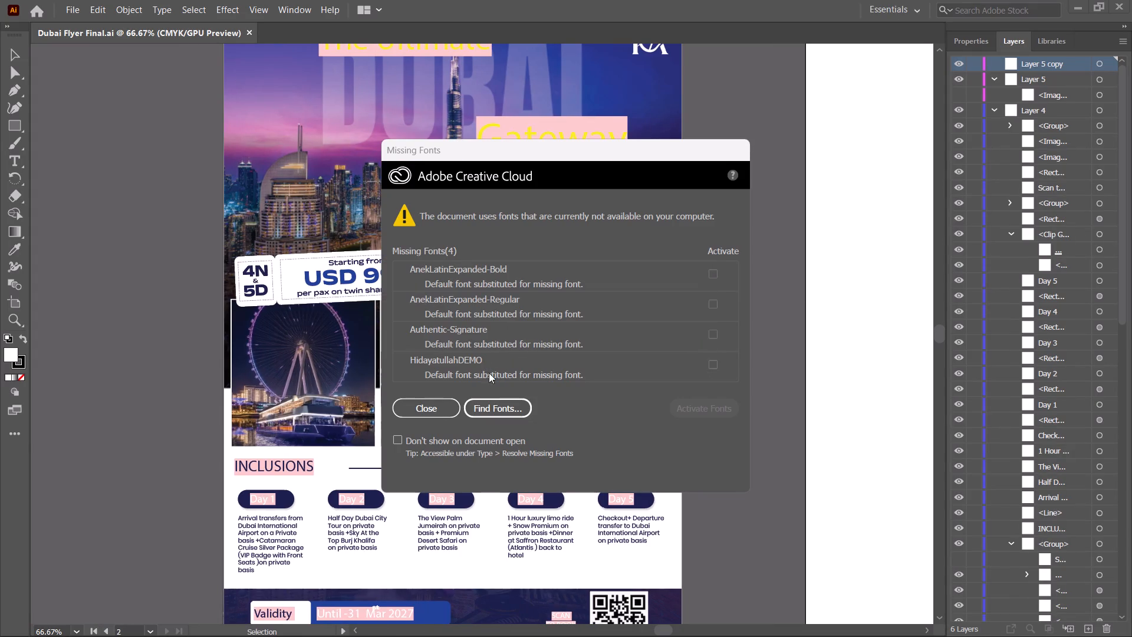
pyautogui.click(428, 413)
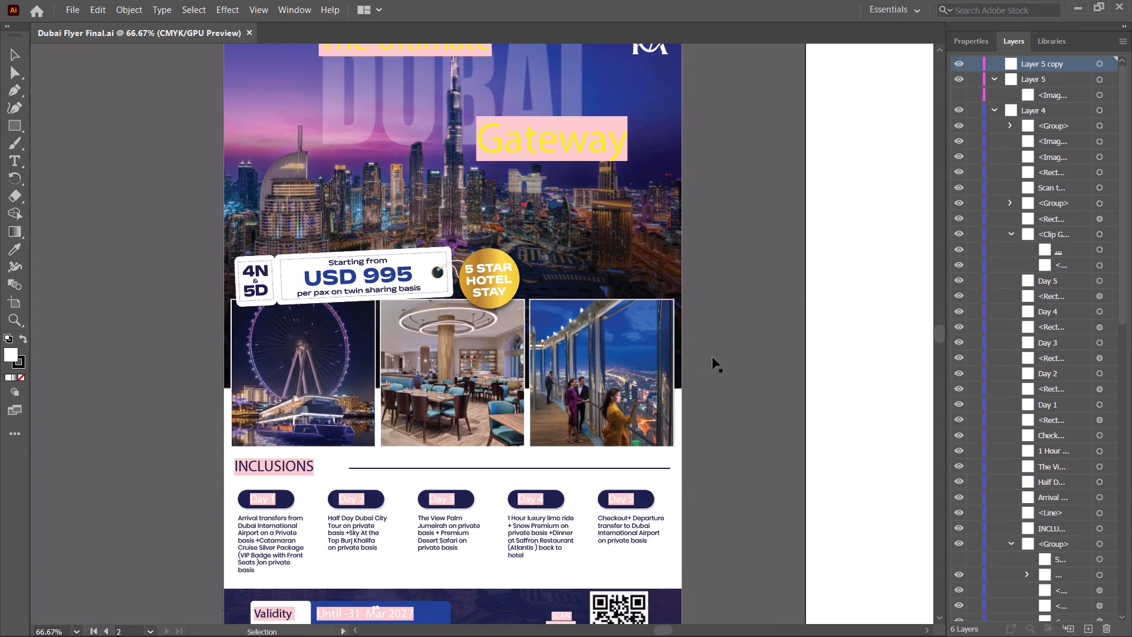
# Look over the Dubai flyer from its inclusions and validity footer up to the headline artwork.
pyautogui.scroll(1, 753, 349)
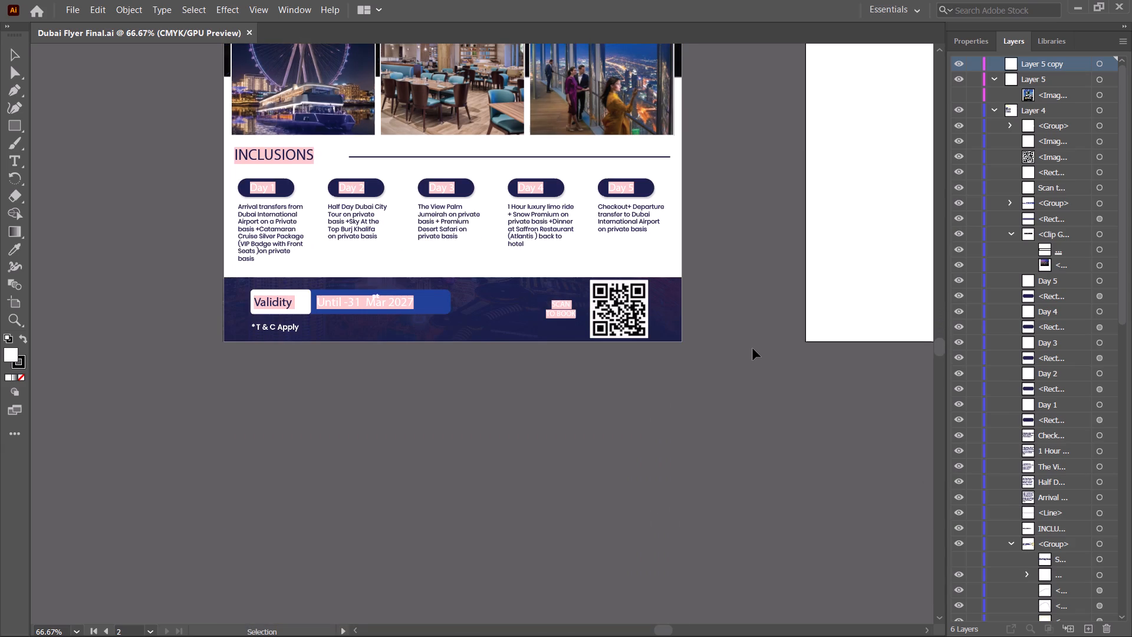
pyautogui.scroll(3, 753, 349)
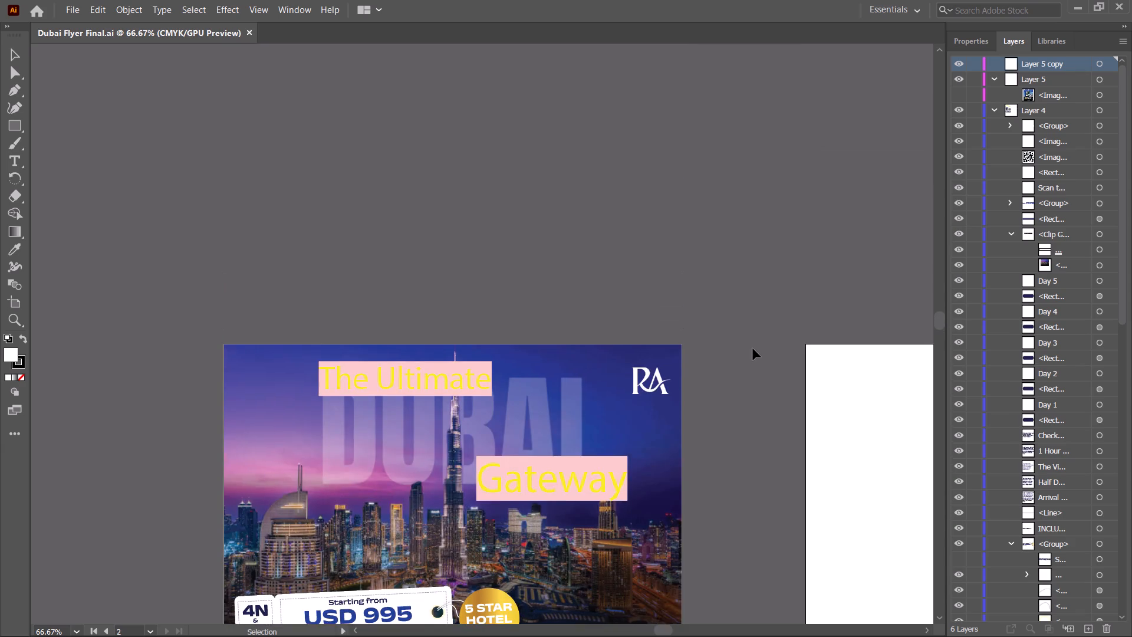
pyautogui.scroll(2, 753, 349)
pyautogui.click(575, 332)
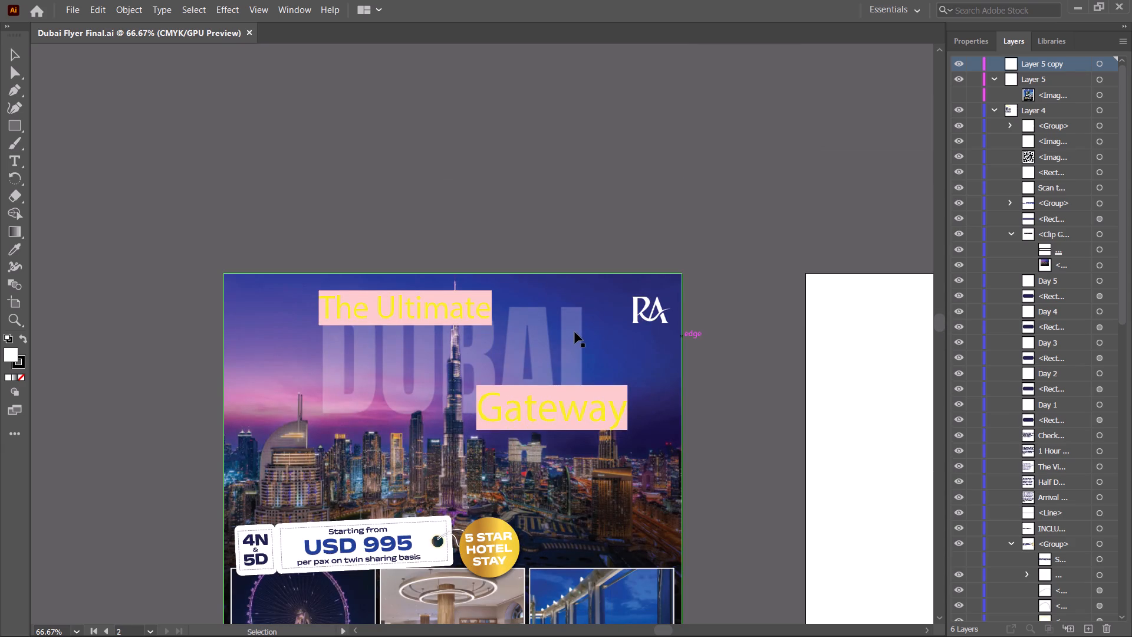
# Close the Dubai Flyer Final document and quit Illustrator.
pyautogui.click(252, 31)
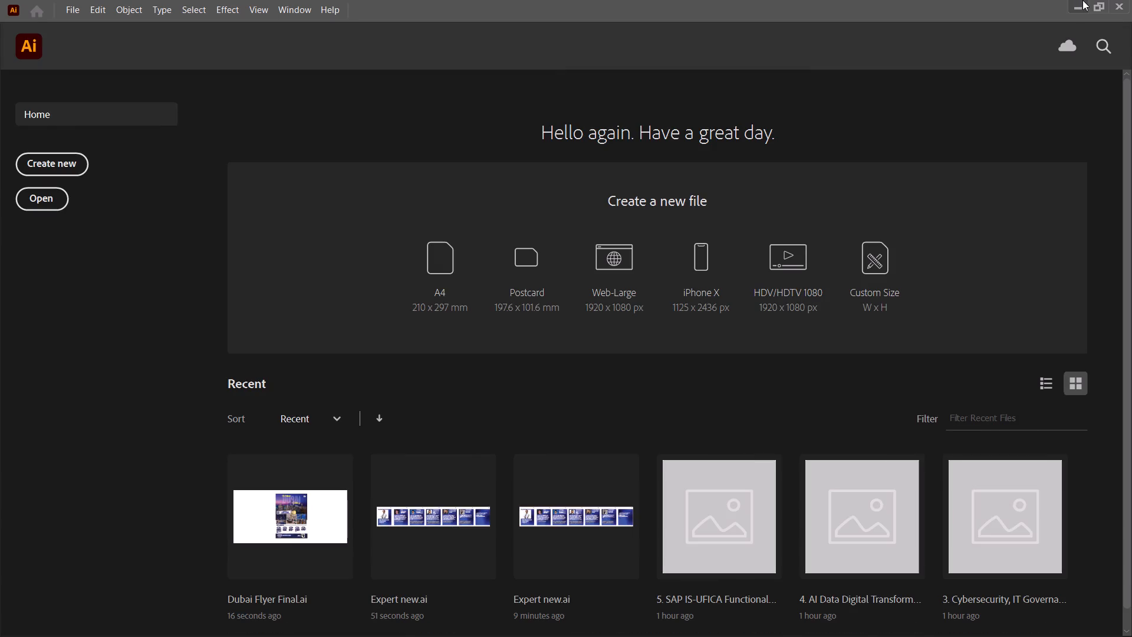
pyautogui.click(1082, 0)
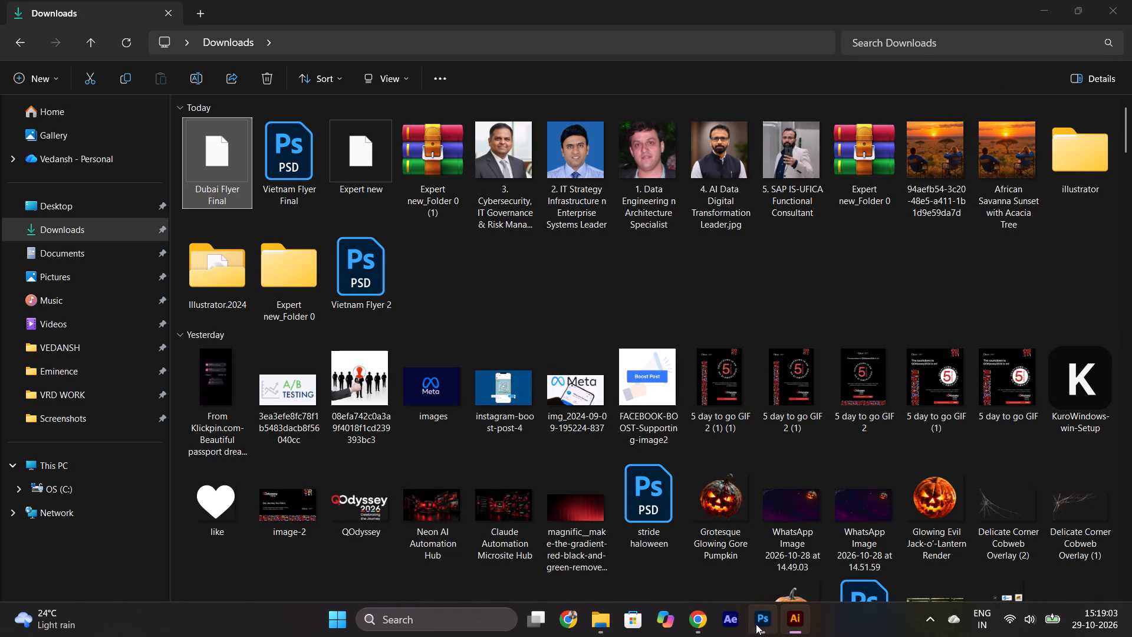
pyautogui.click(827, 487)
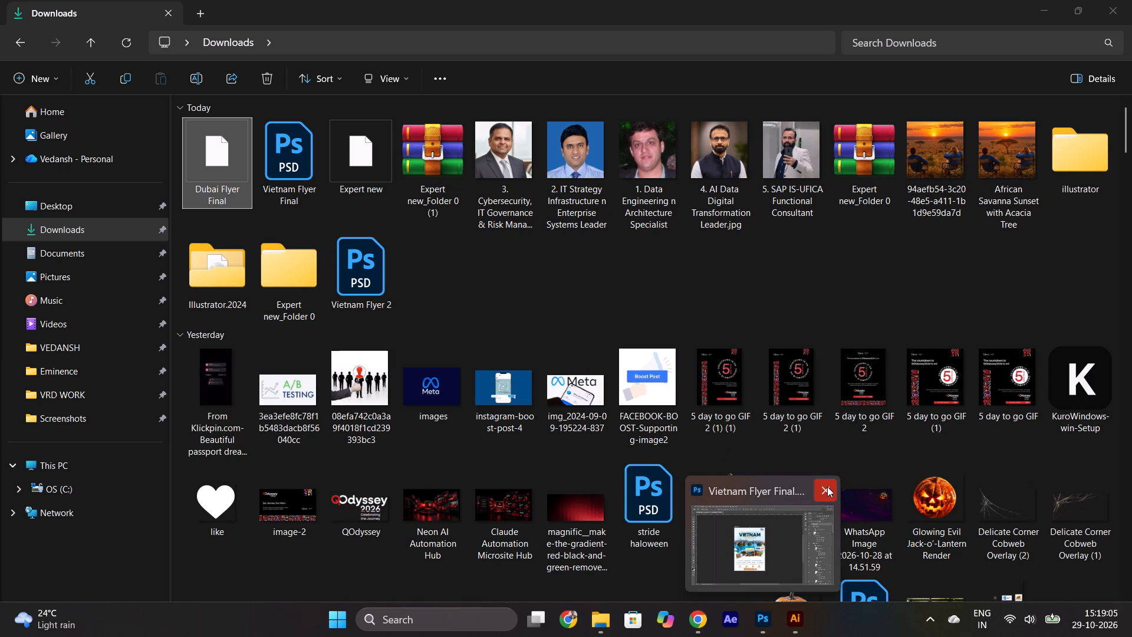
pyautogui.click(786, 625)
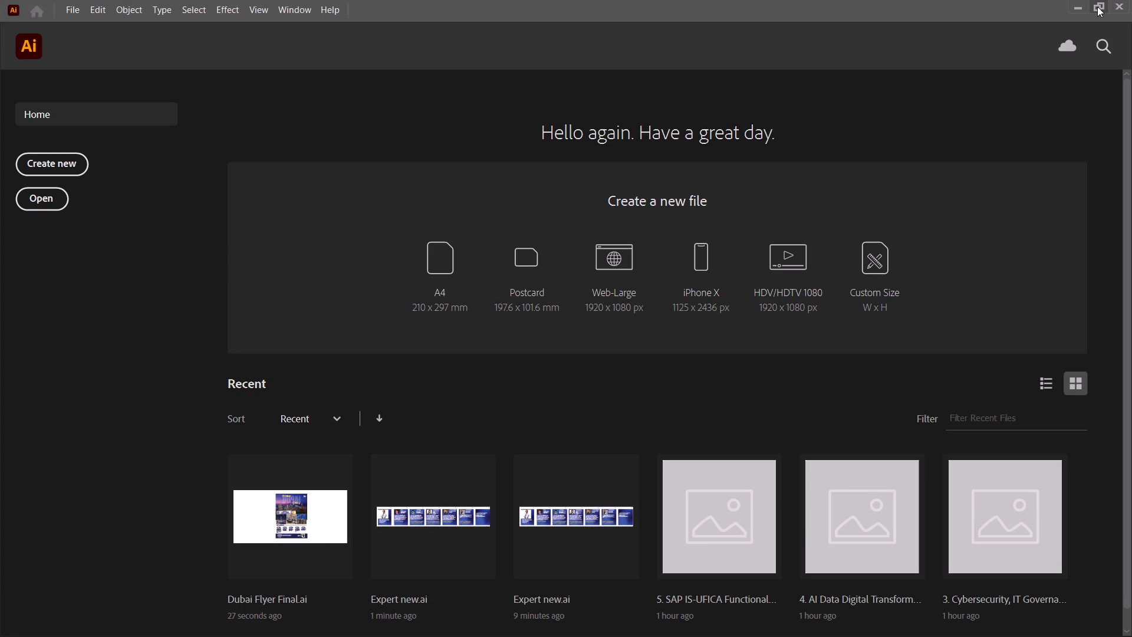
pyautogui.click(1114, 10)
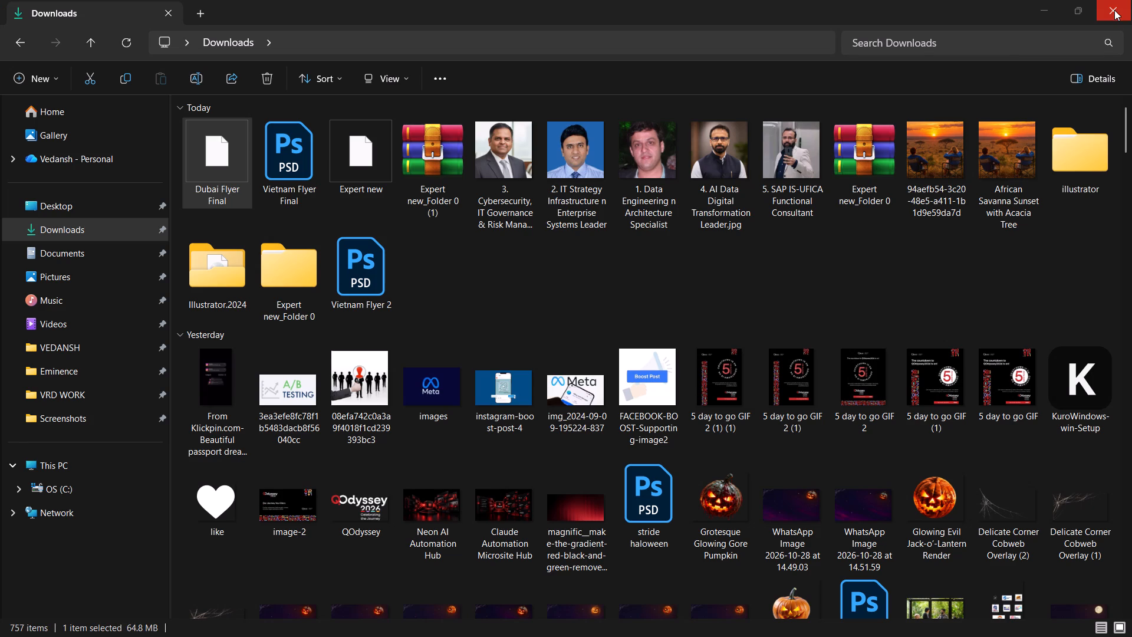
# Switch to the Kavita Unplugged Standee Brief in Chrome and examine the reference Cyient standee images.
pyautogui.click(1032, 0)
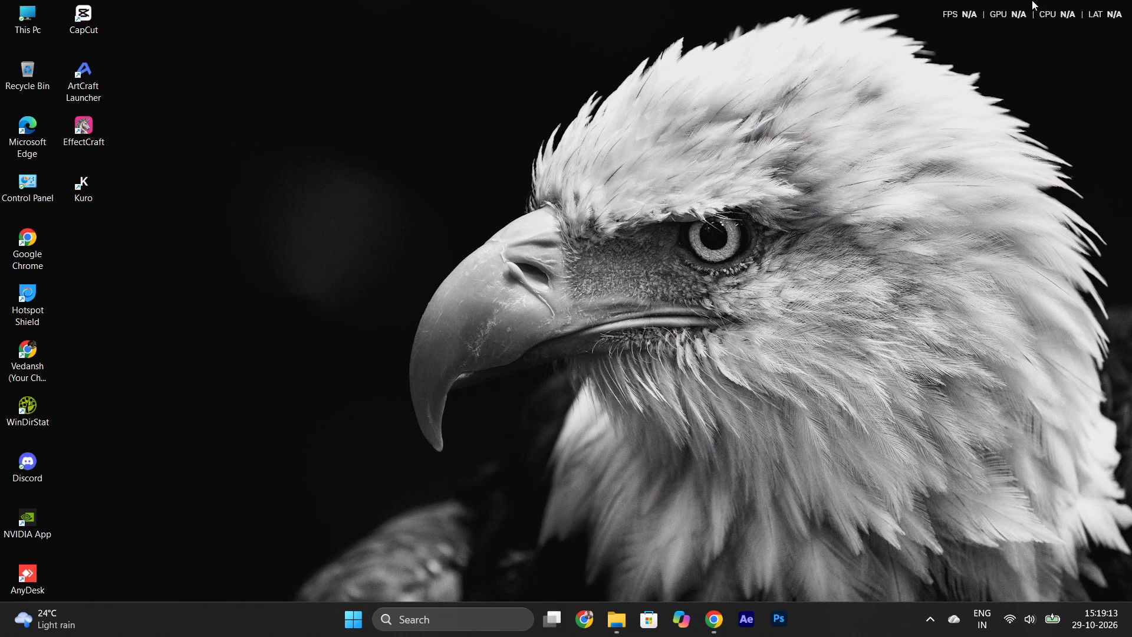
pyautogui.click(713, 626)
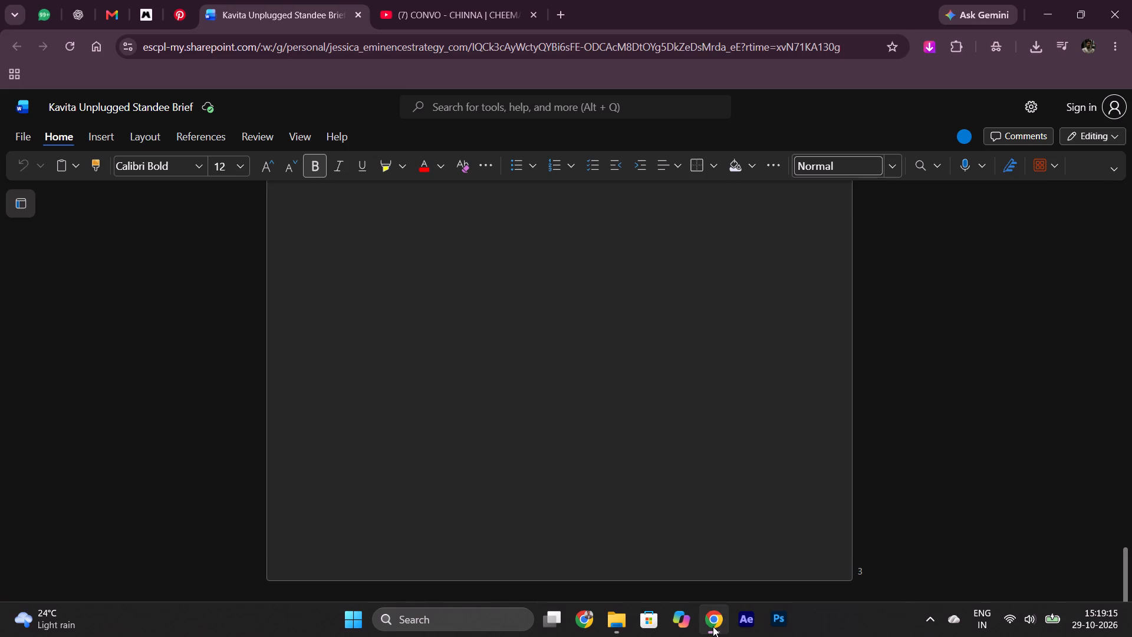
pyautogui.scroll(-3, 388, 375)
pyautogui.scroll(2, 388, 375)
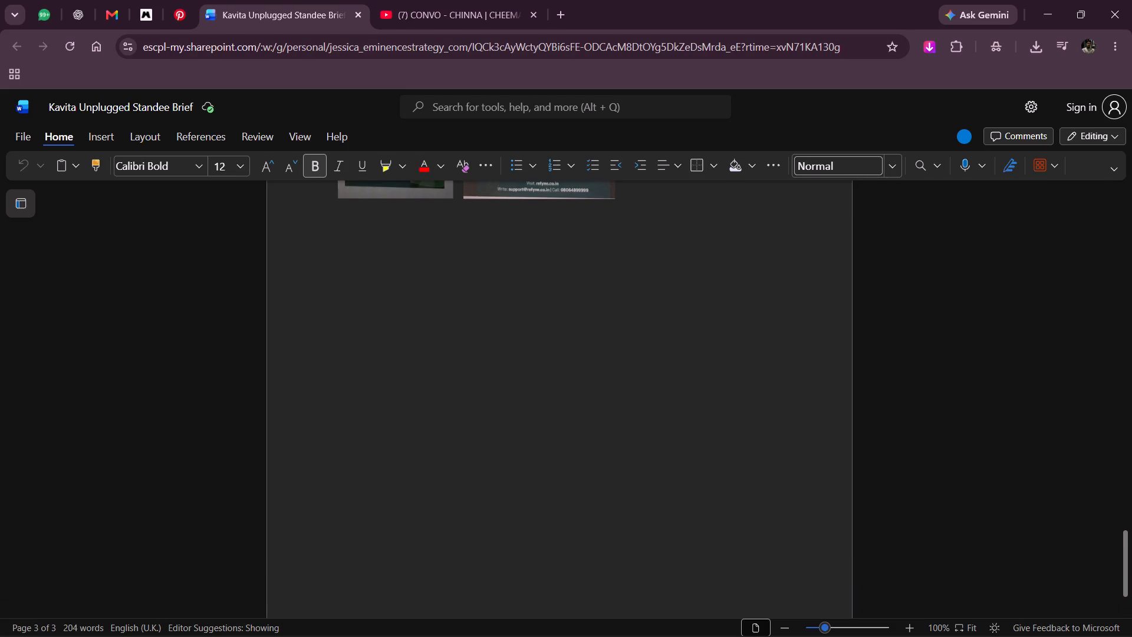
pyautogui.scroll(1, 606, 334)
pyautogui.scroll(2, 291, 287)
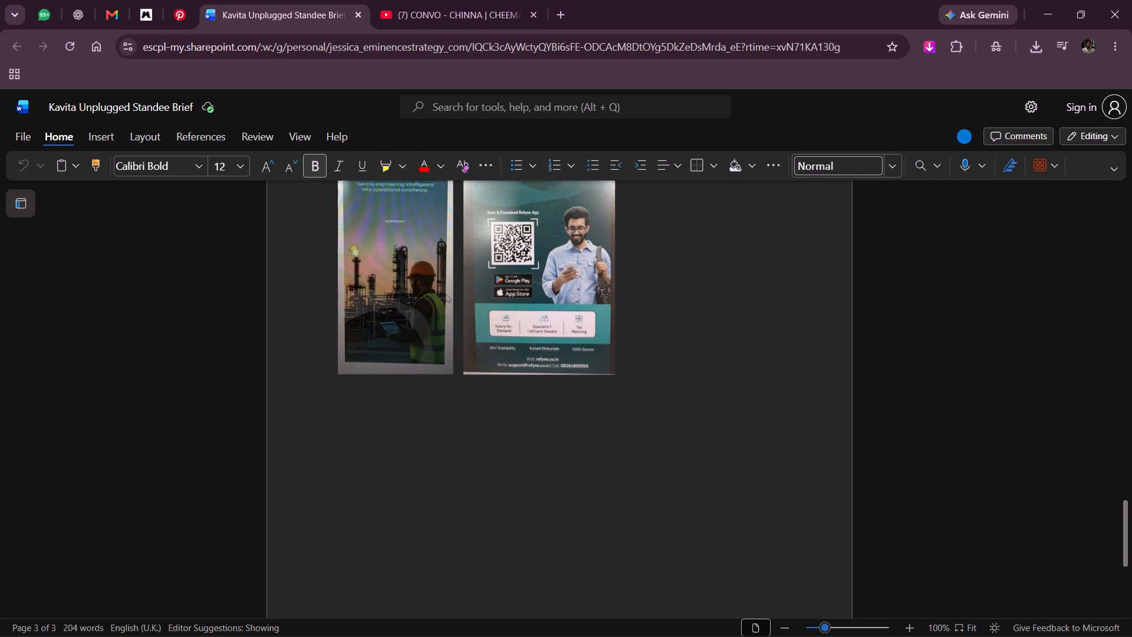
pyautogui.scroll(7, 291, 287)
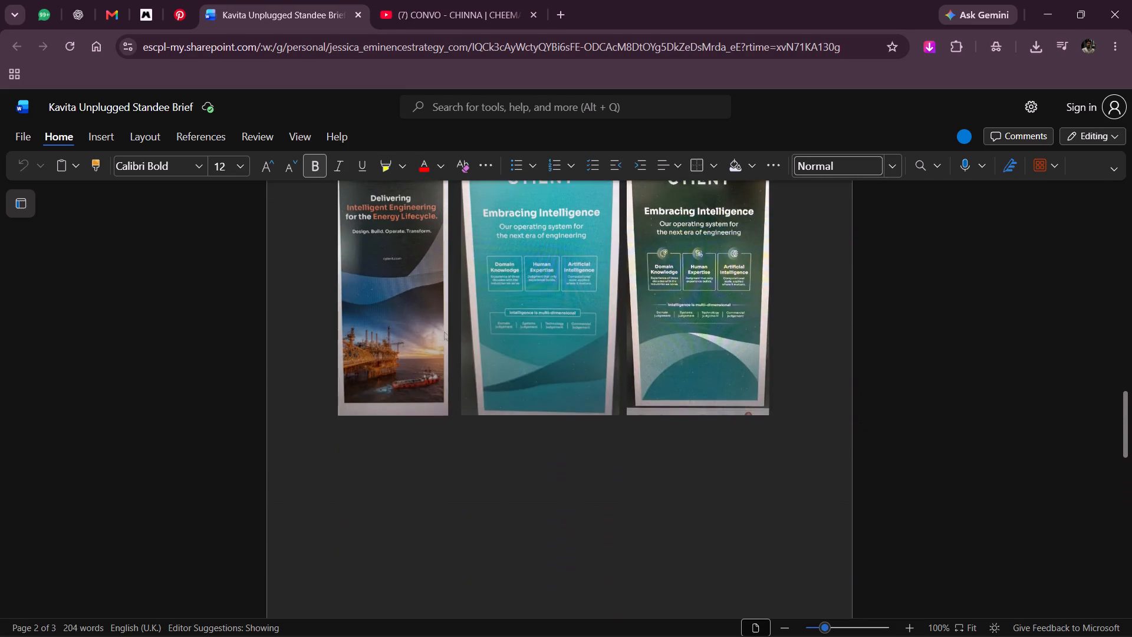
pyautogui.scroll(2, 291, 287)
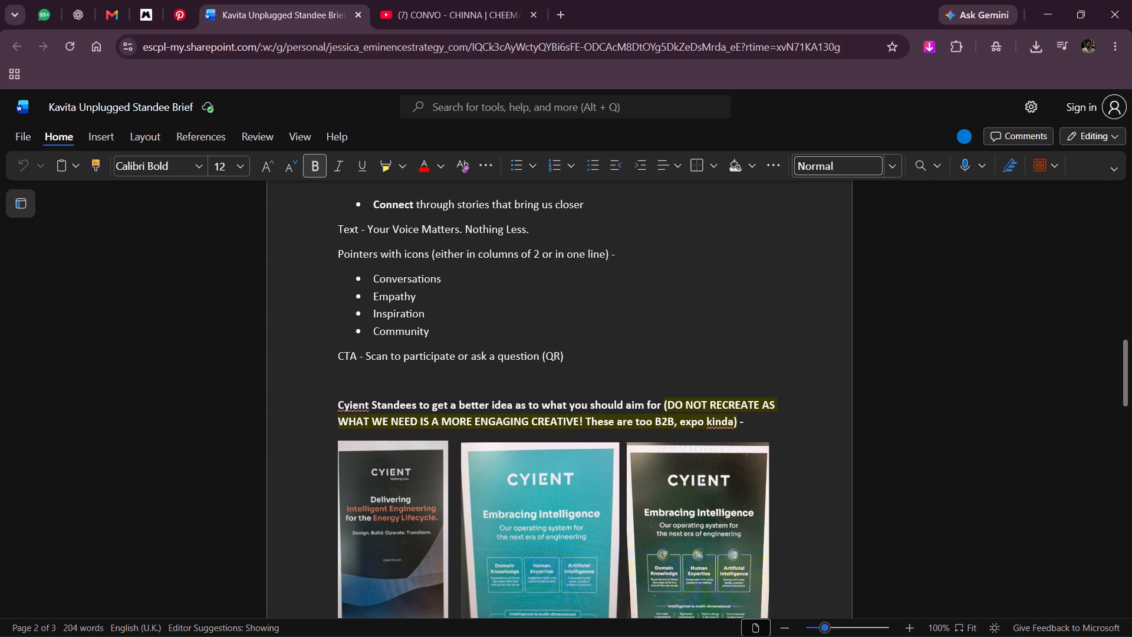
# Read the brief's instructions, the client-generated standee sample and the Text/Layout copy requirements.
pyautogui.scroll(1, 291, 287)
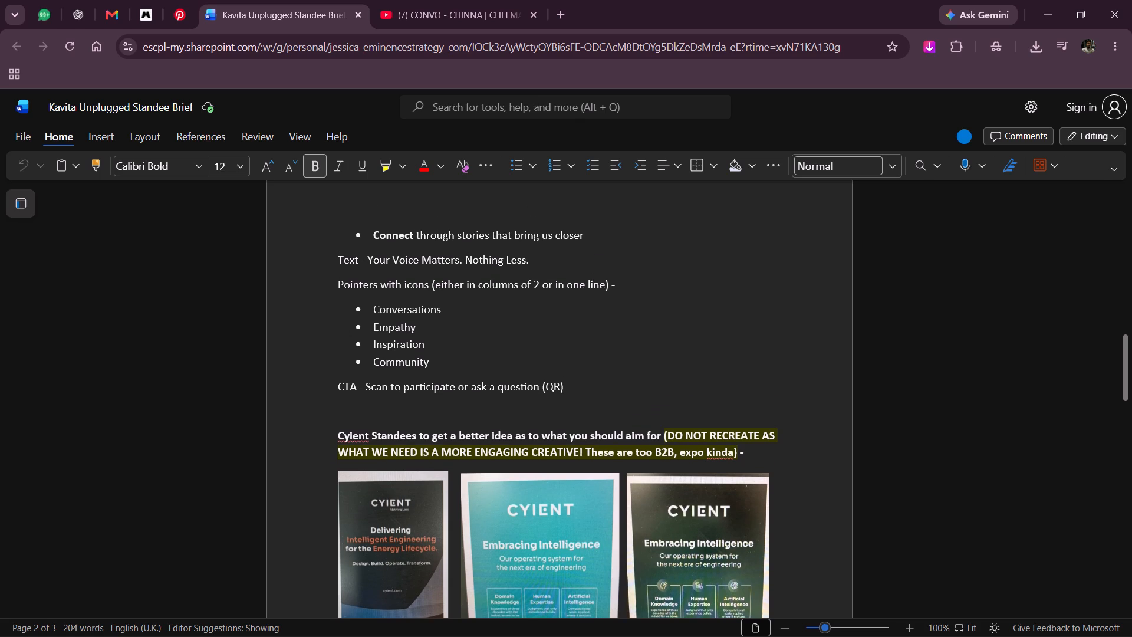
pyautogui.scroll(3, 291, 287)
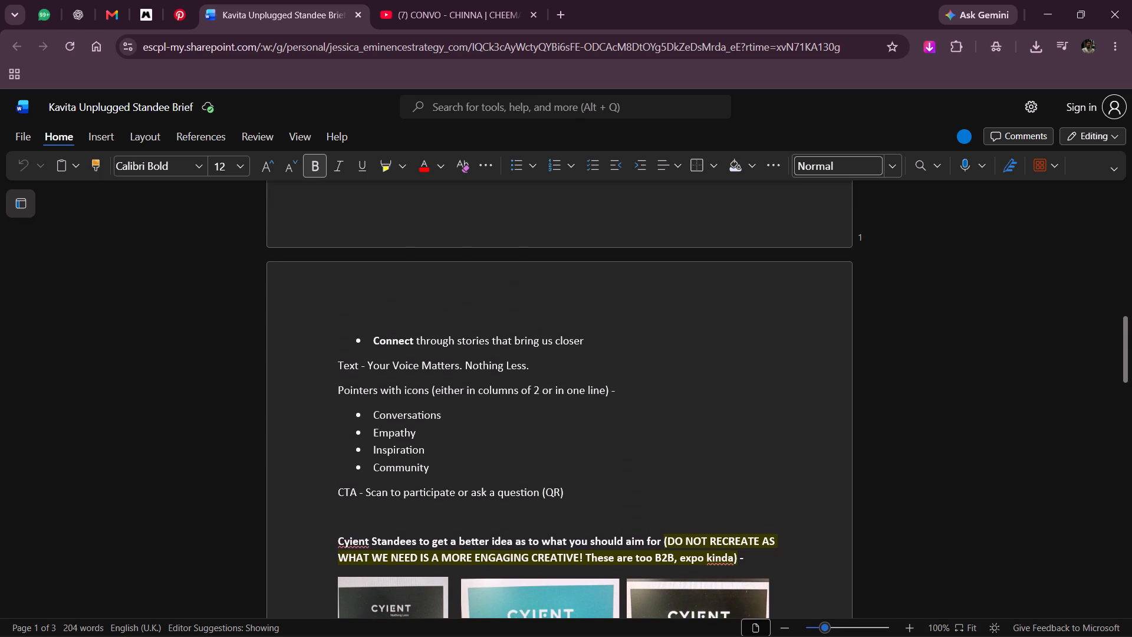
pyautogui.scroll(3, 301, 216)
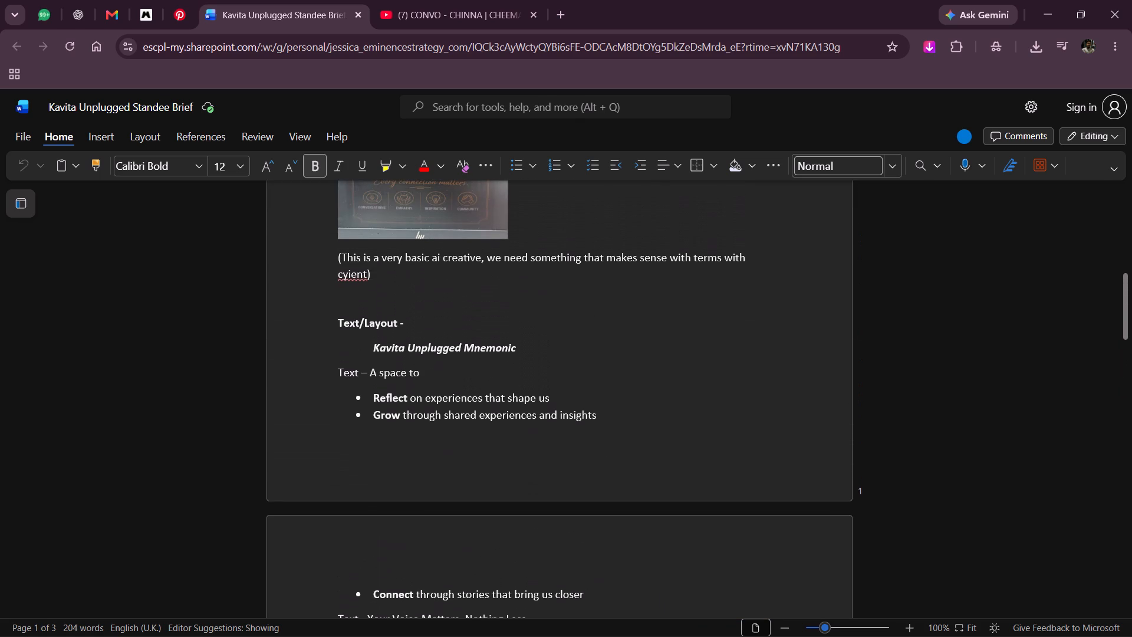
pyautogui.scroll(4, 301, 216)
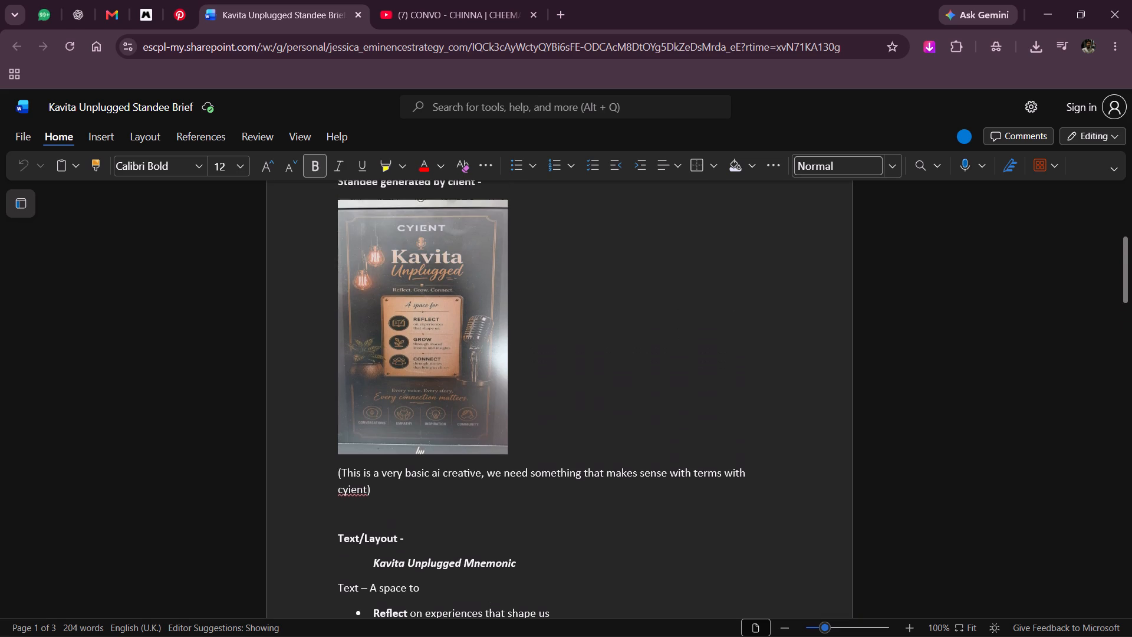
pyautogui.scroll(4, 301, 216)
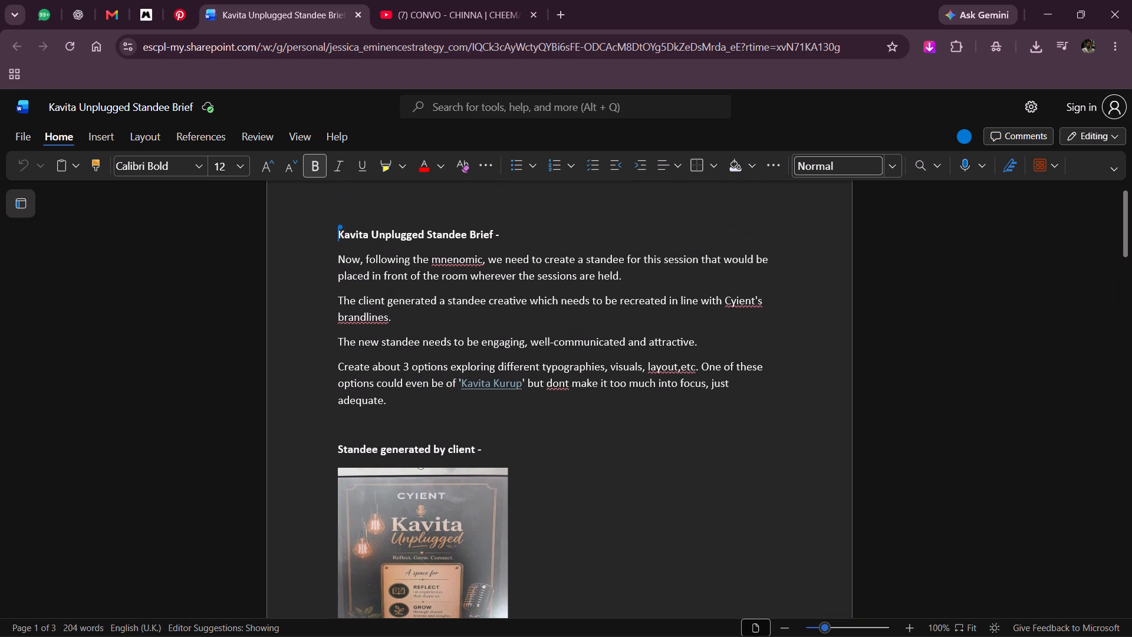
pyautogui.scroll(2, 301, 216)
pyautogui.scroll(-2, 301, 216)
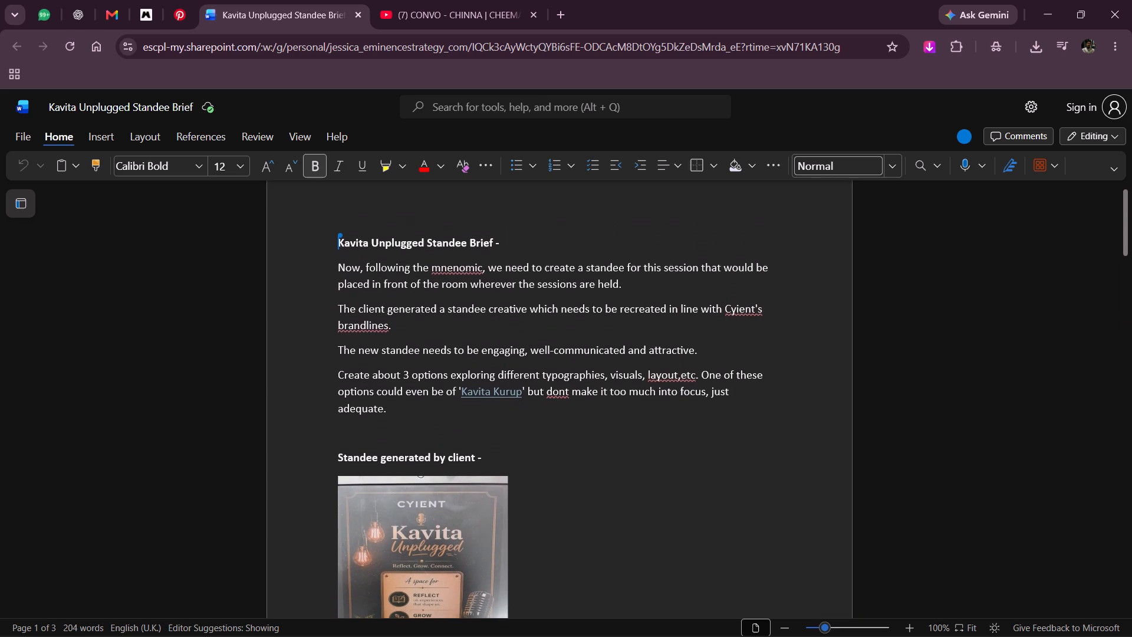
pyautogui.scroll(-4, 301, 216)
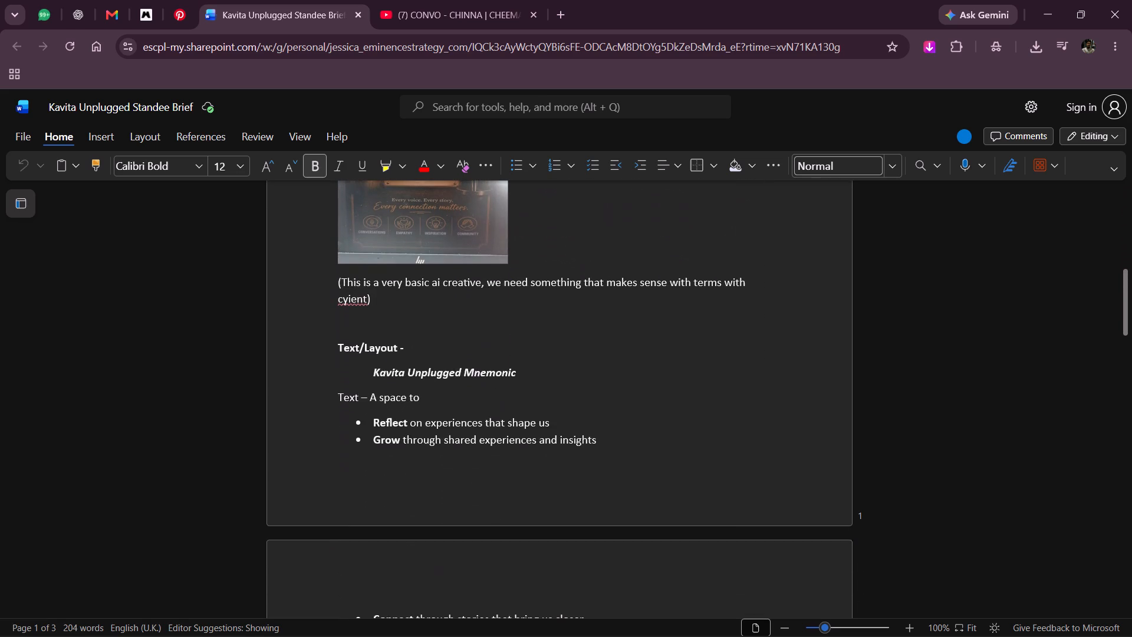
pyautogui.scroll(-3, 301, 216)
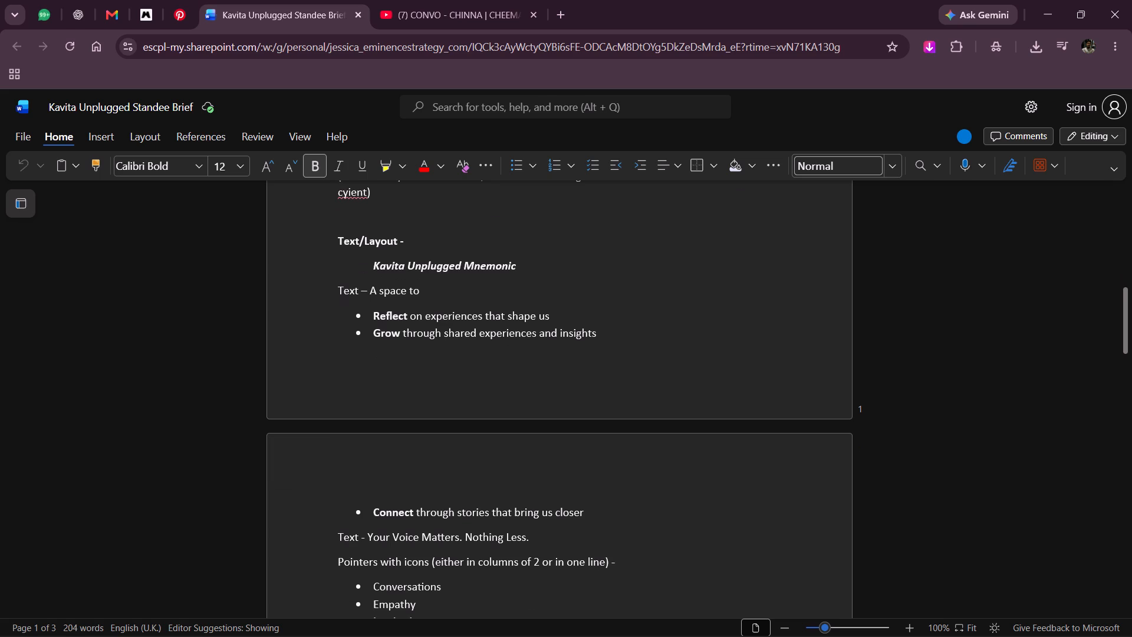
# Read the brief's remaining copy, icon pointers and QR call to action, and examine the reference Cyient standees through to the document's end.
pyautogui.scroll(-1, 301, 216)
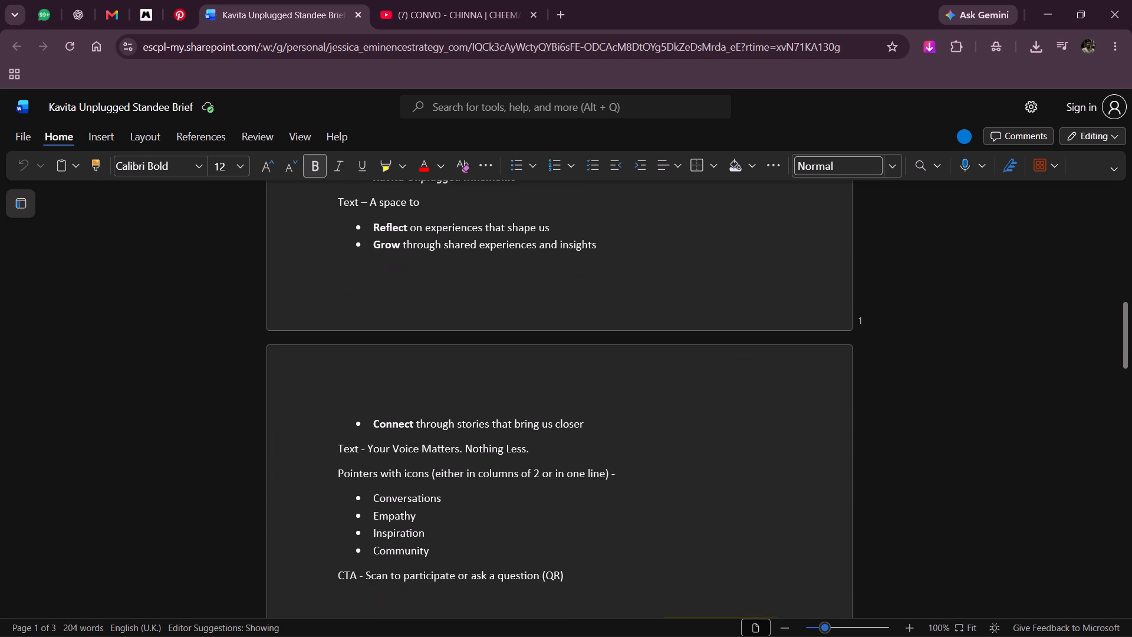
pyautogui.scroll(-4, 301, 216)
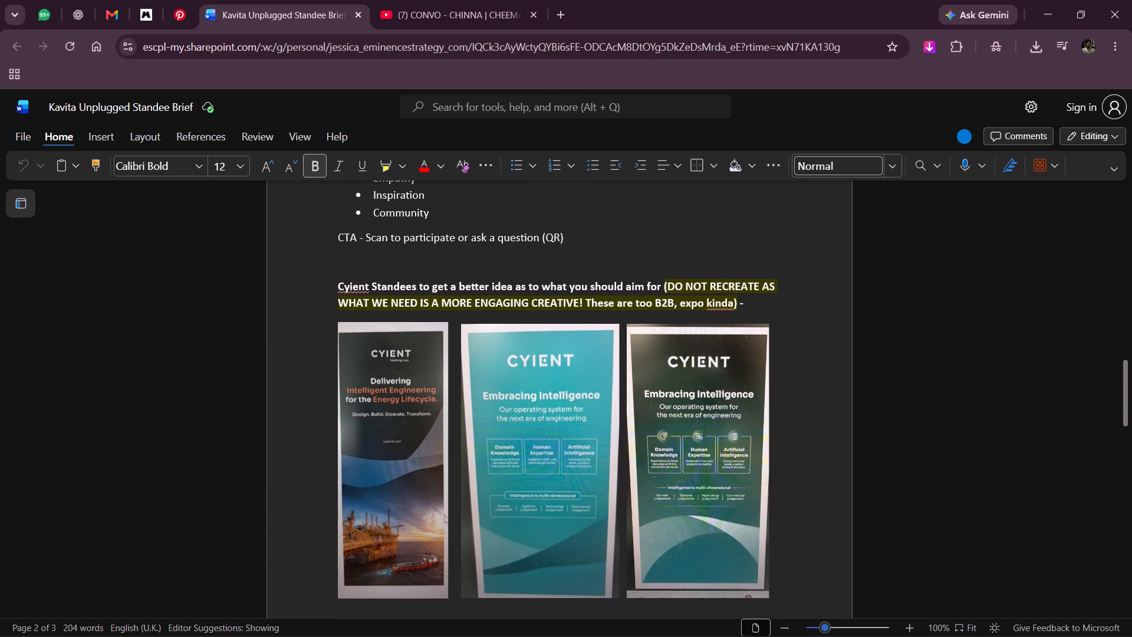
pyautogui.scroll(-6, 301, 216)
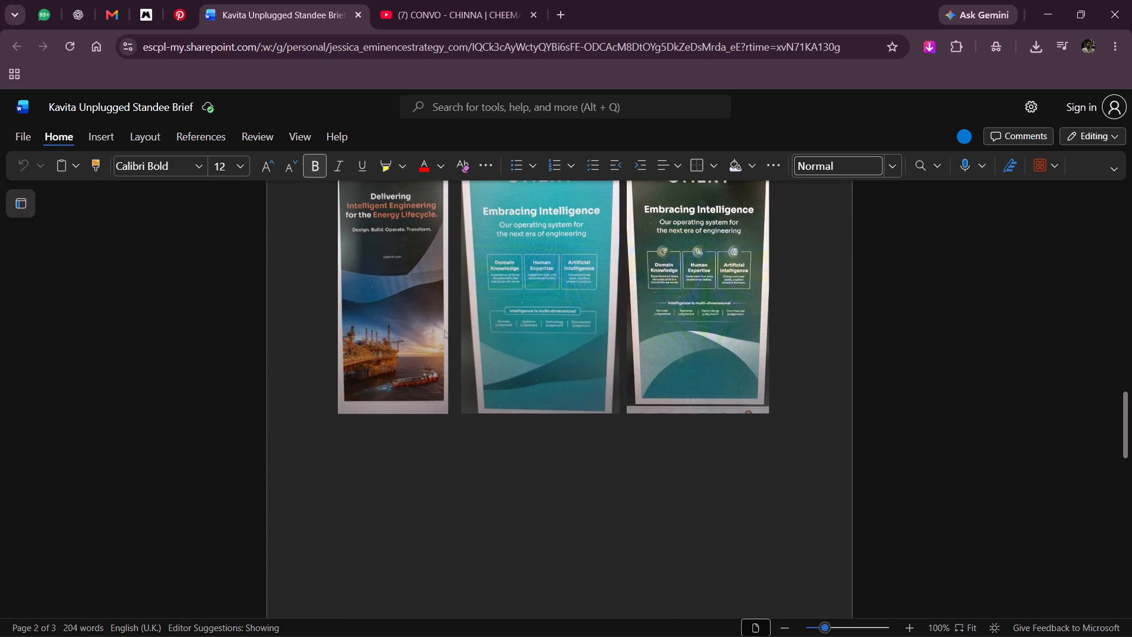
pyautogui.scroll(-7, 301, 216)
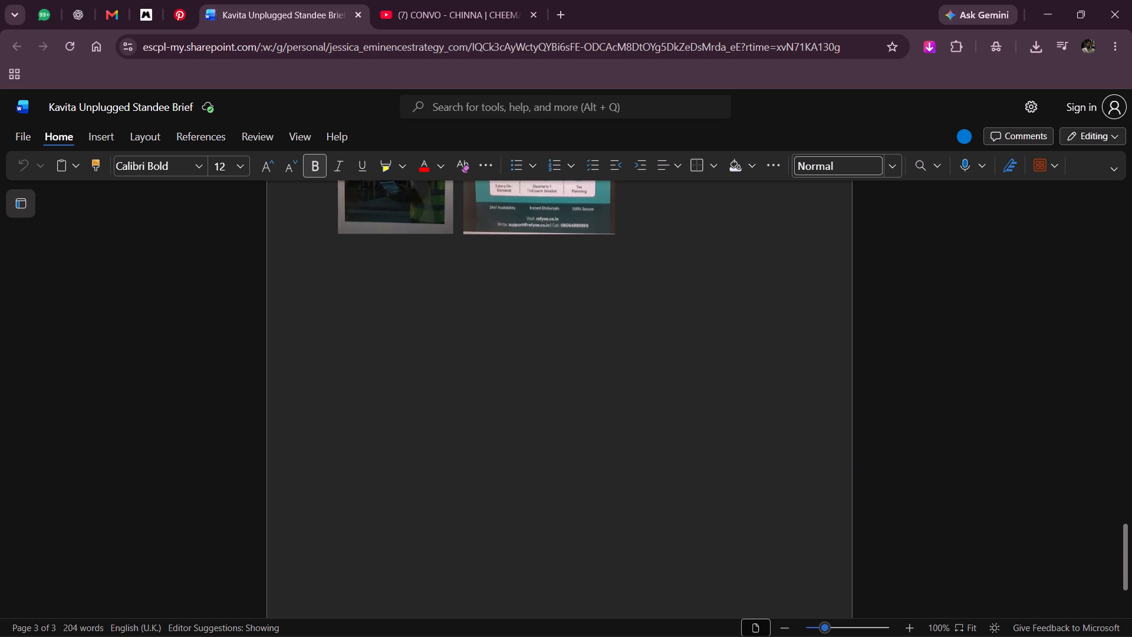
pyautogui.scroll(-2, 301, 216)
# Review the brief again from the reference standees back up through the Text/Layout copy and client sample to the opening instructions.
pyautogui.scroll(5, 301, 216)
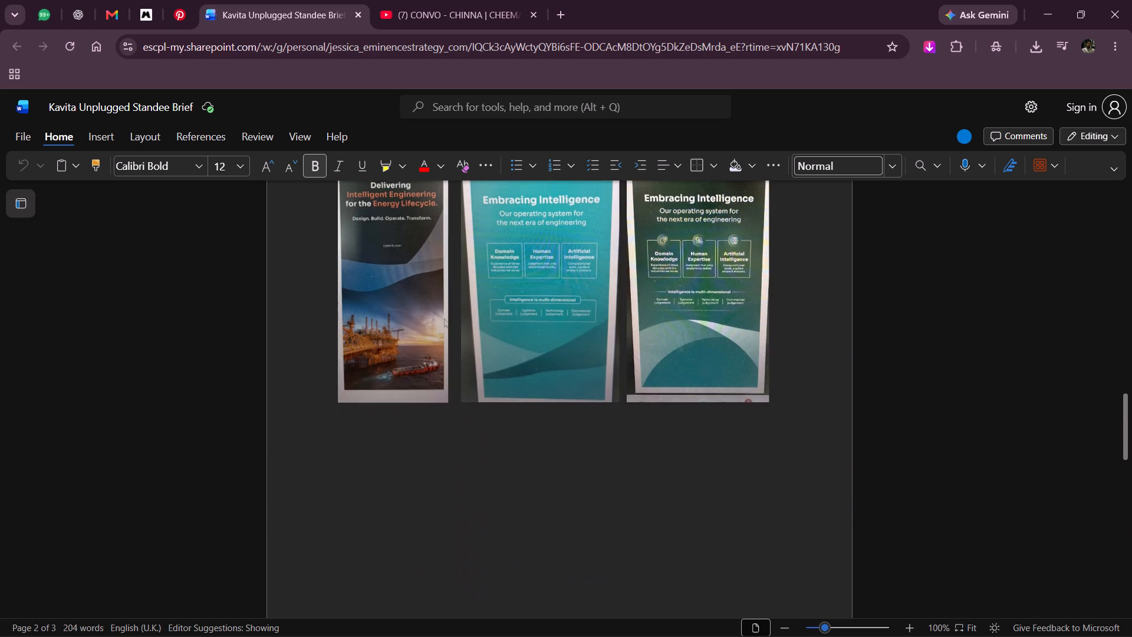
pyautogui.scroll(7, 301, 216)
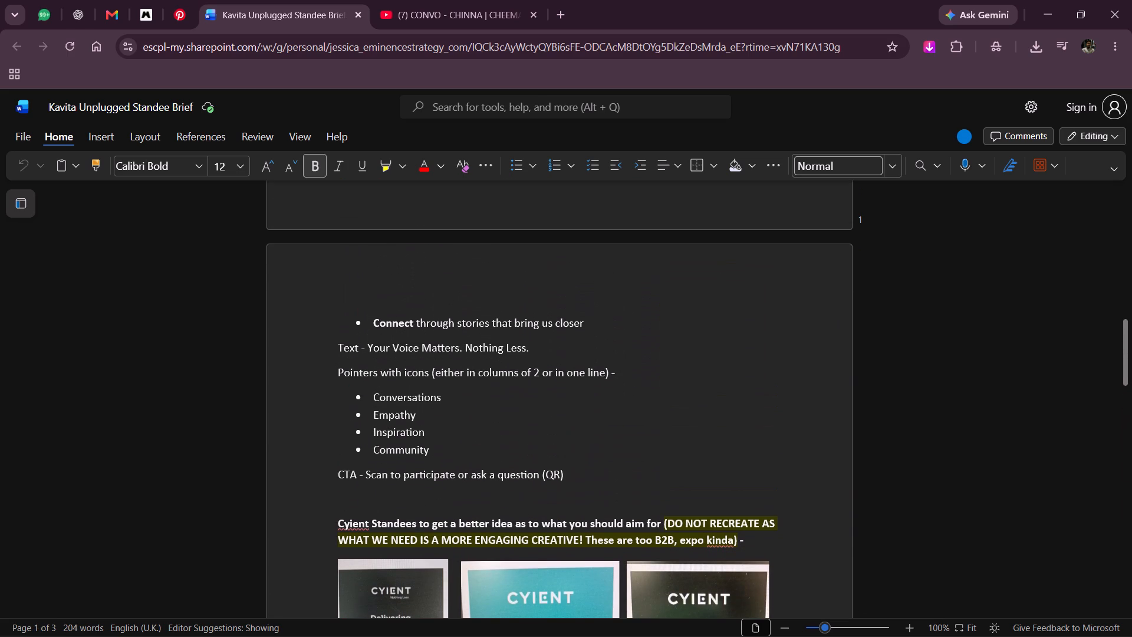
pyautogui.scroll(5, 301, 216)
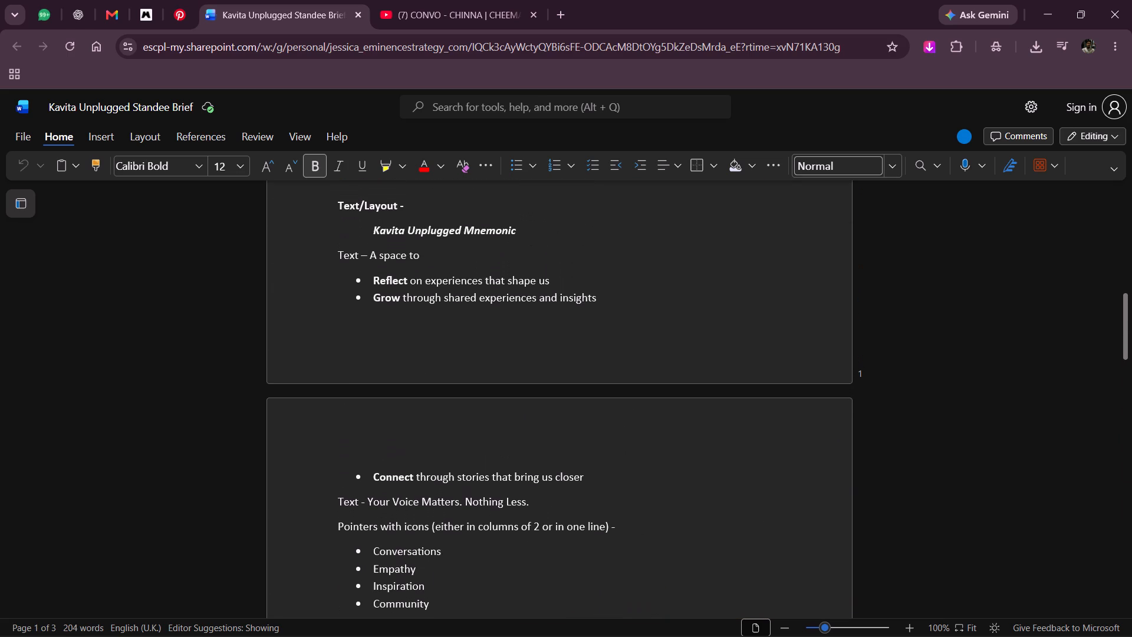
pyautogui.scroll(5, 301, 216)
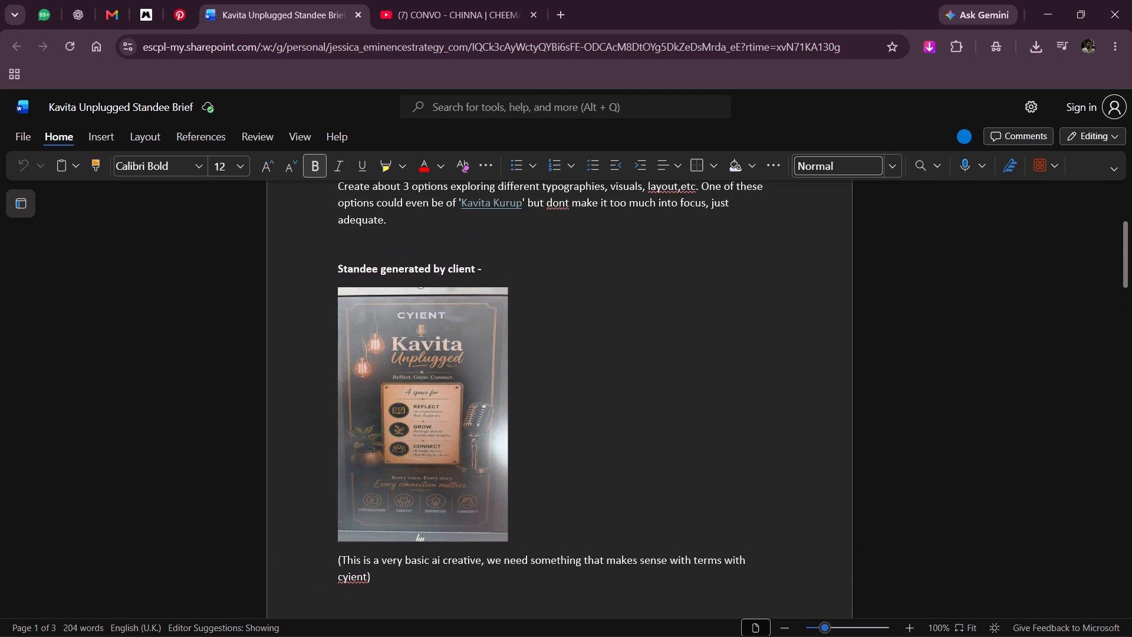
pyautogui.scroll(3, 301, 216)
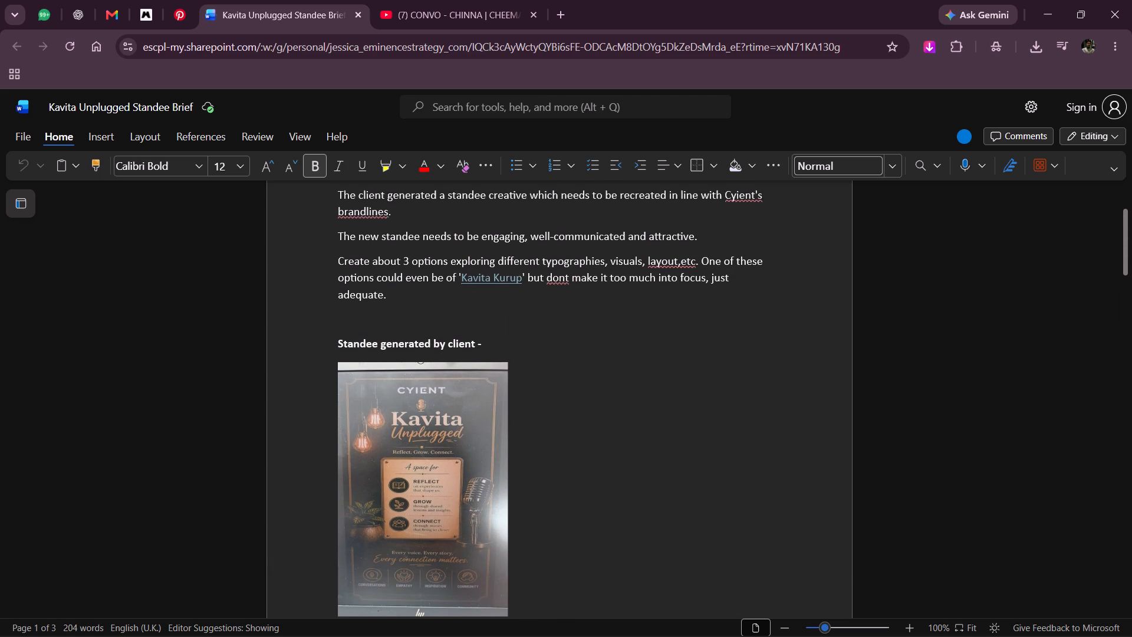
pyautogui.scroll(1, 301, 216)
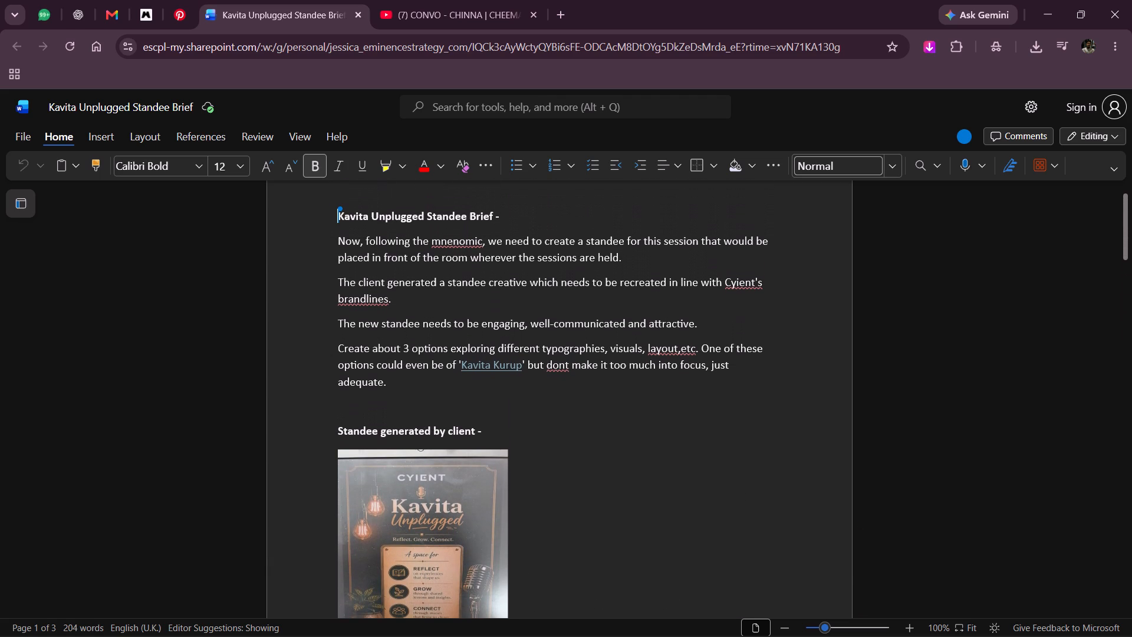
pyautogui.scroll(3, 301, 216)
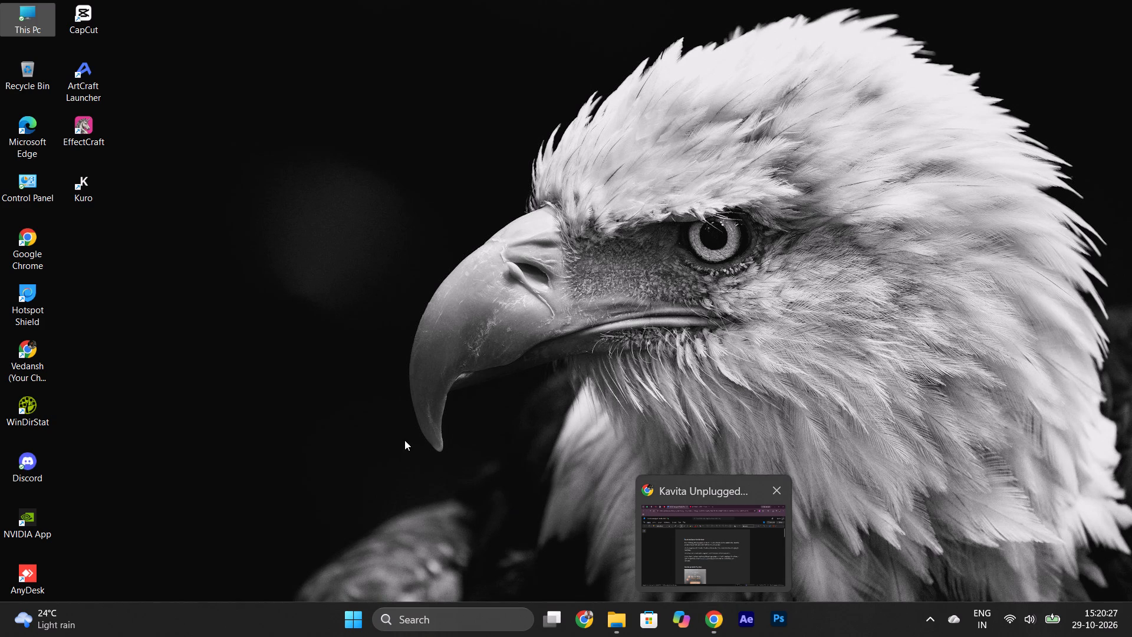
# Launch Adobe Illustrator 2020 and dismiss the Creative Cloud and plug-in notices at startup.
pyautogui.moveTo(404, 440); pyautogui.dragTo(268, 432)
pyautogui.hotkey('alt', 'space')
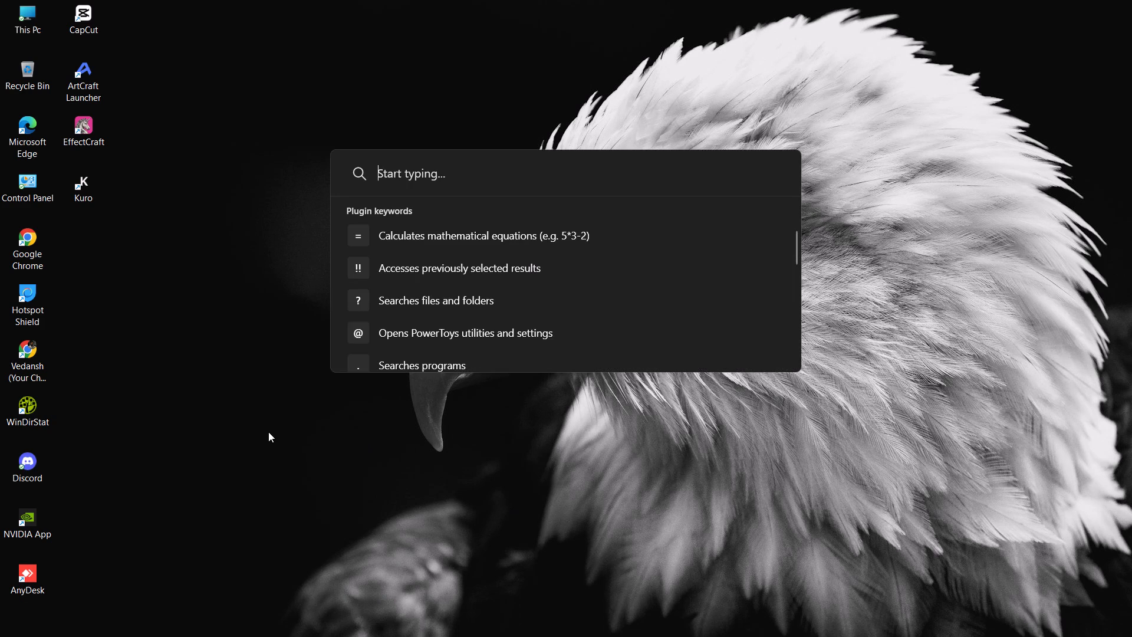
pyautogui.write('ill')
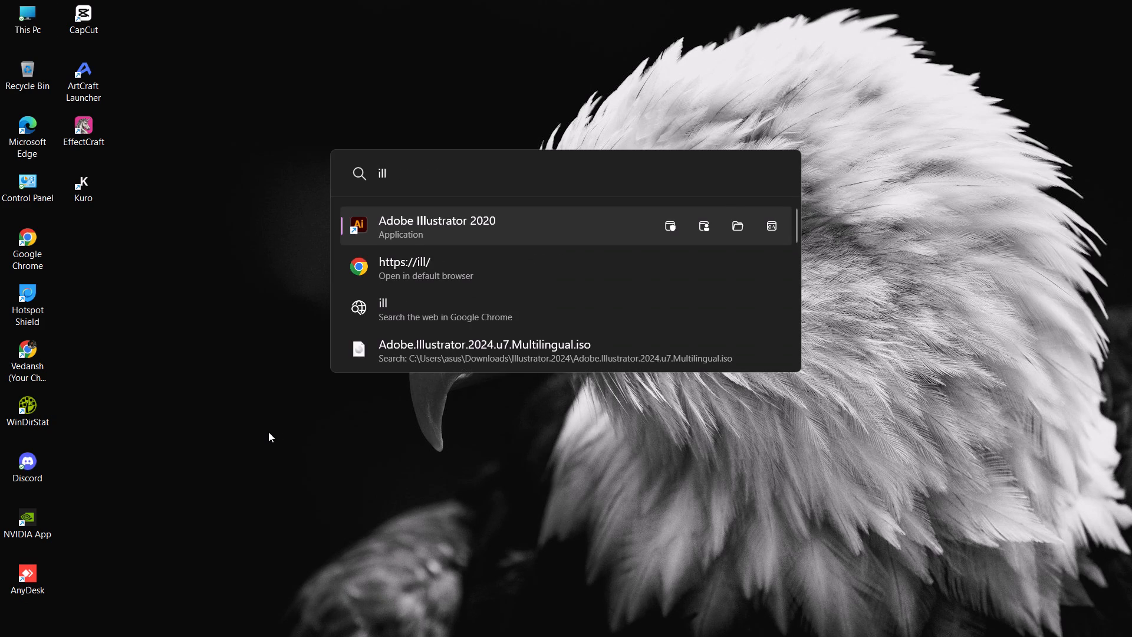
pyautogui.press('Return')
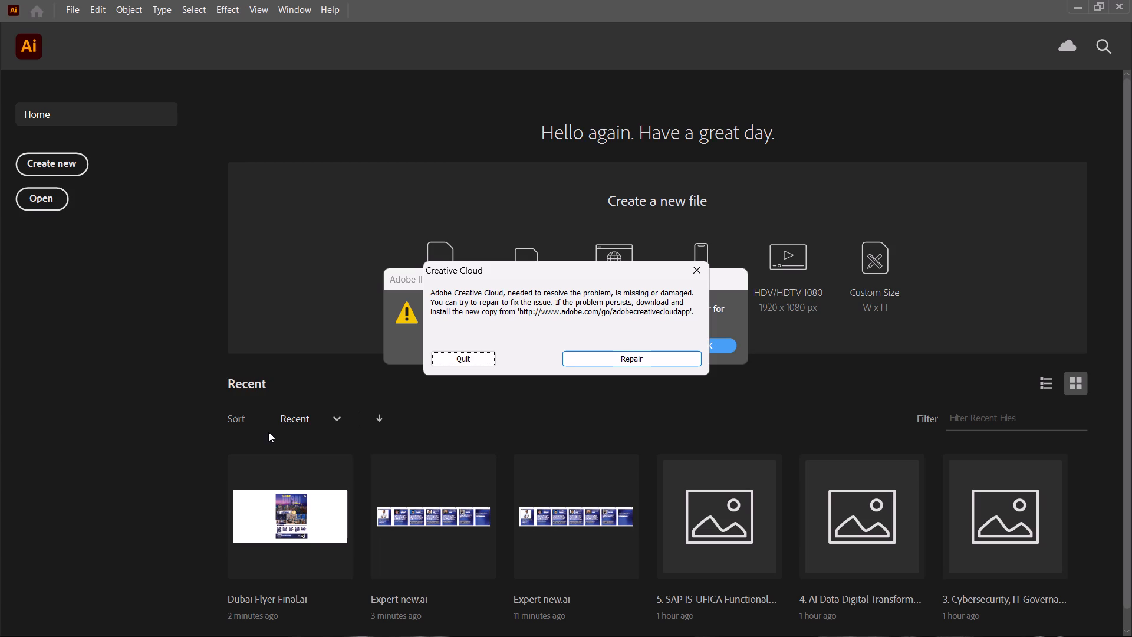
pyautogui.click(484, 357)
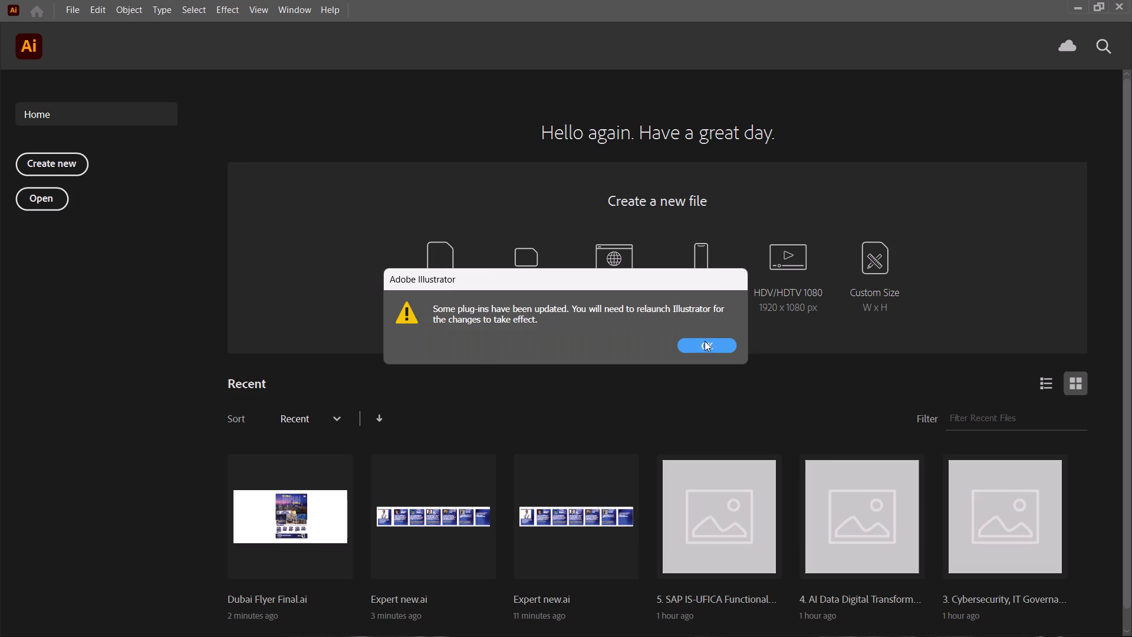
pyautogui.click(705, 341)
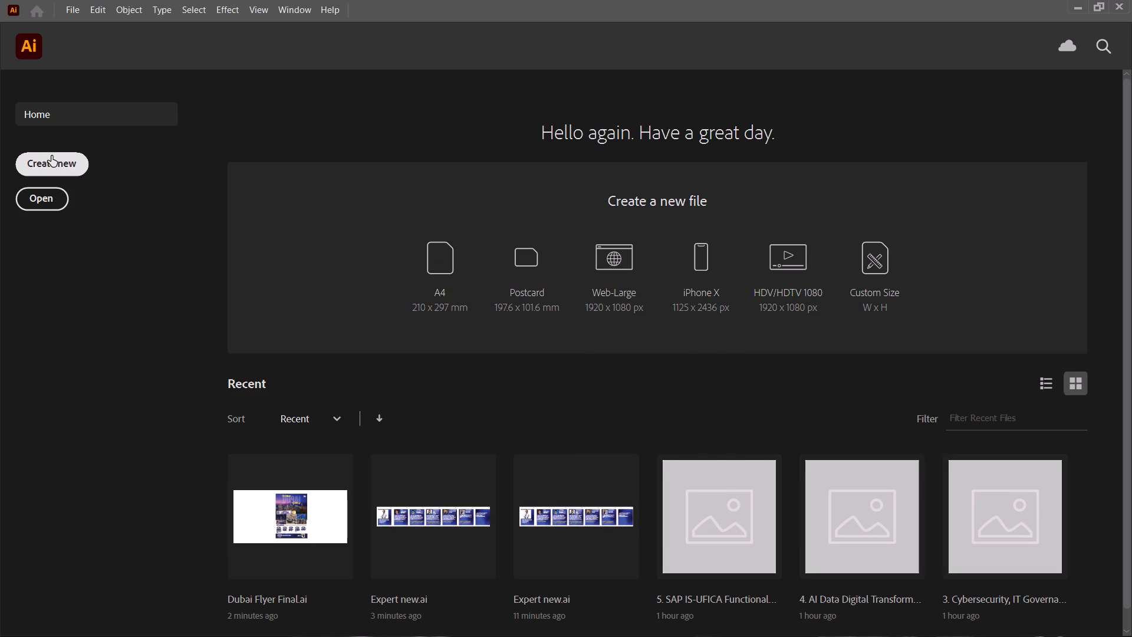
# Create a new portrait document in feet, 3 ft wide and 6 ft high, for the standee.
pyautogui.click(51, 156)
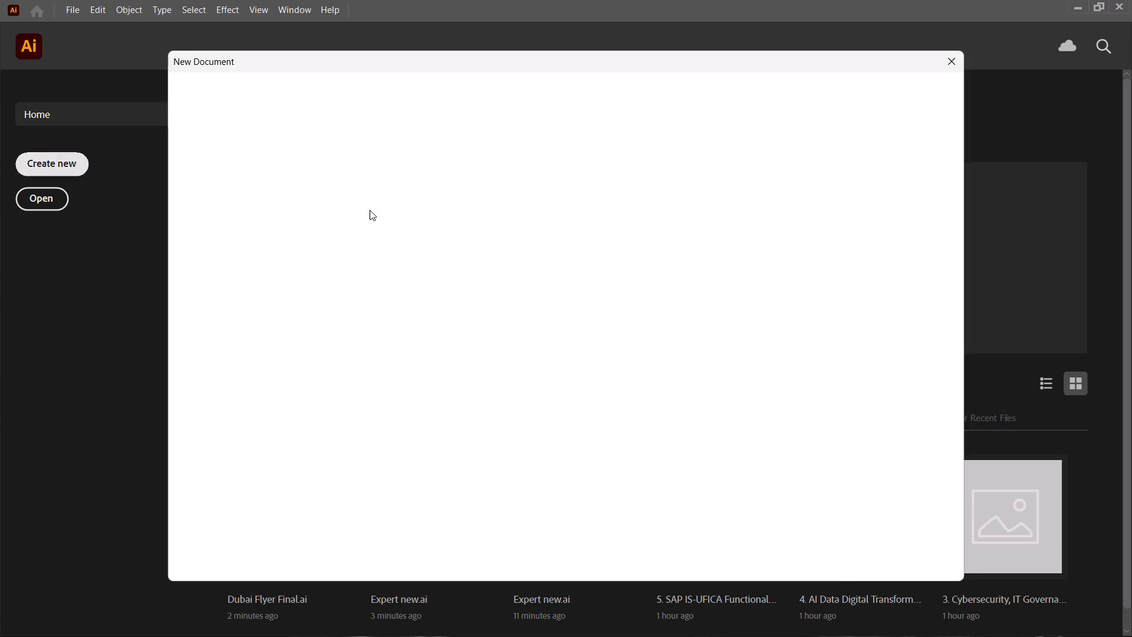
pyautogui.click(858, 206)
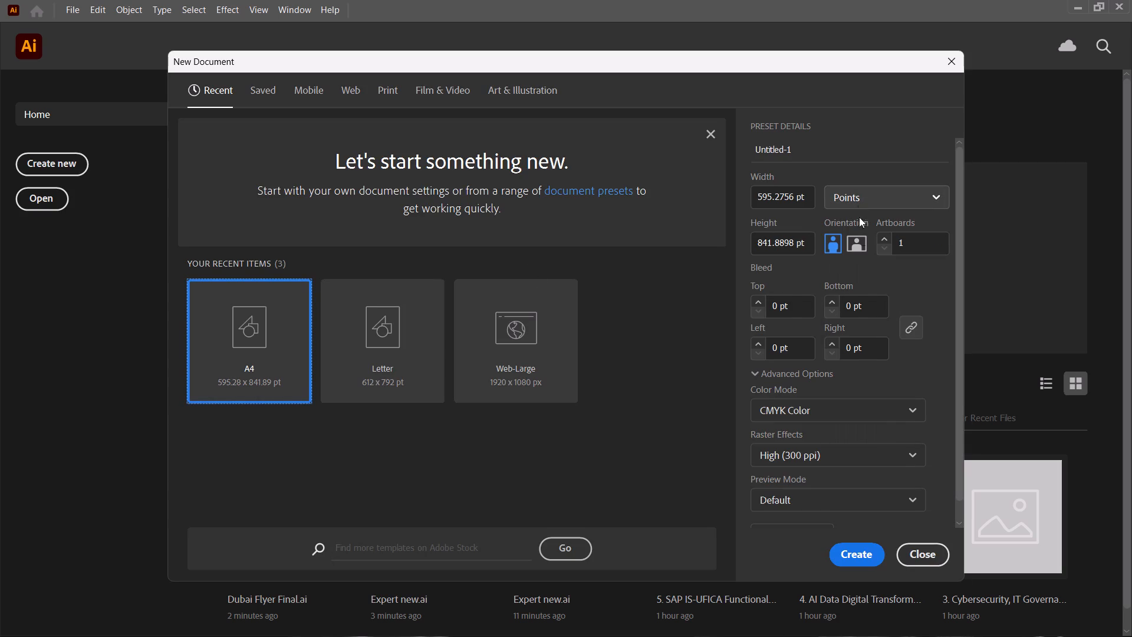
pyautogui.click(893, 206)
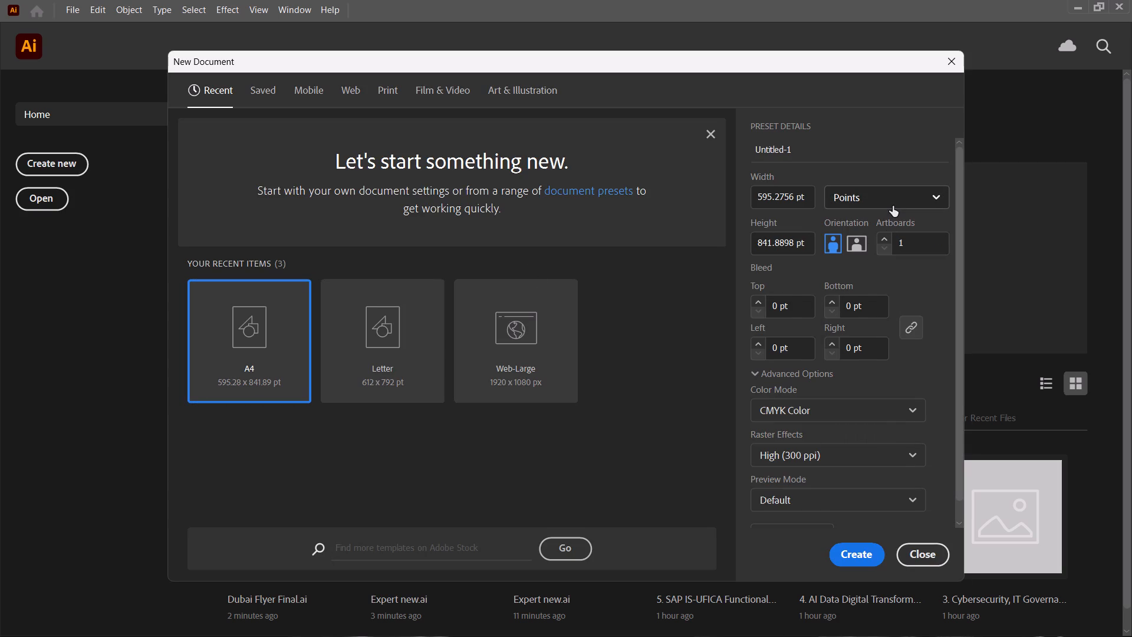
pyautogui.click(893, 206)
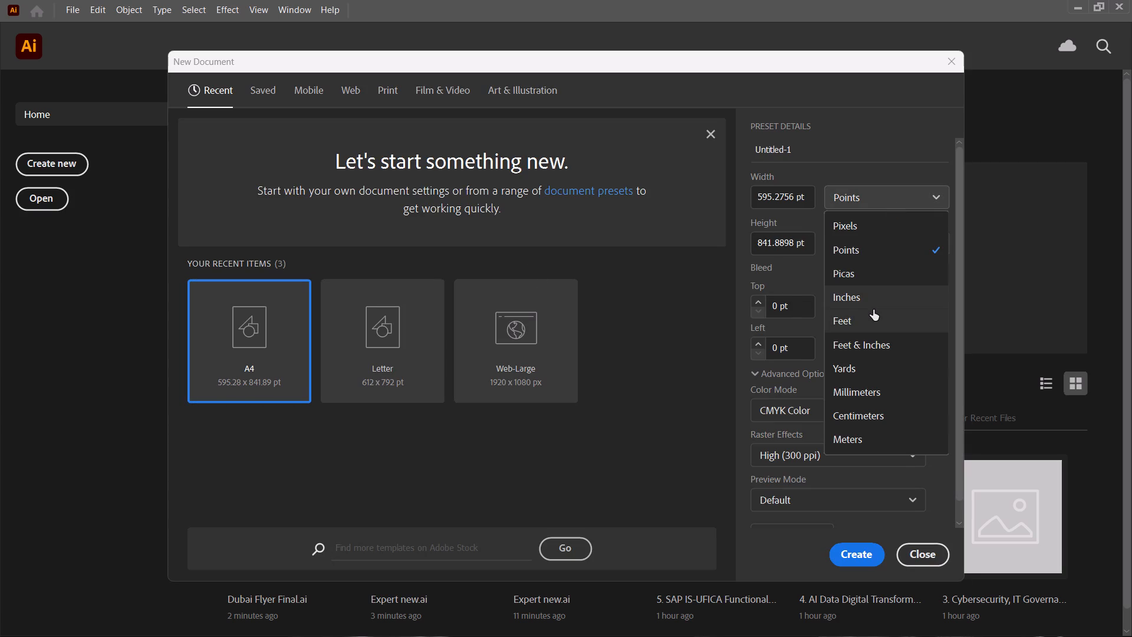
pyautogui.click(871, 316)
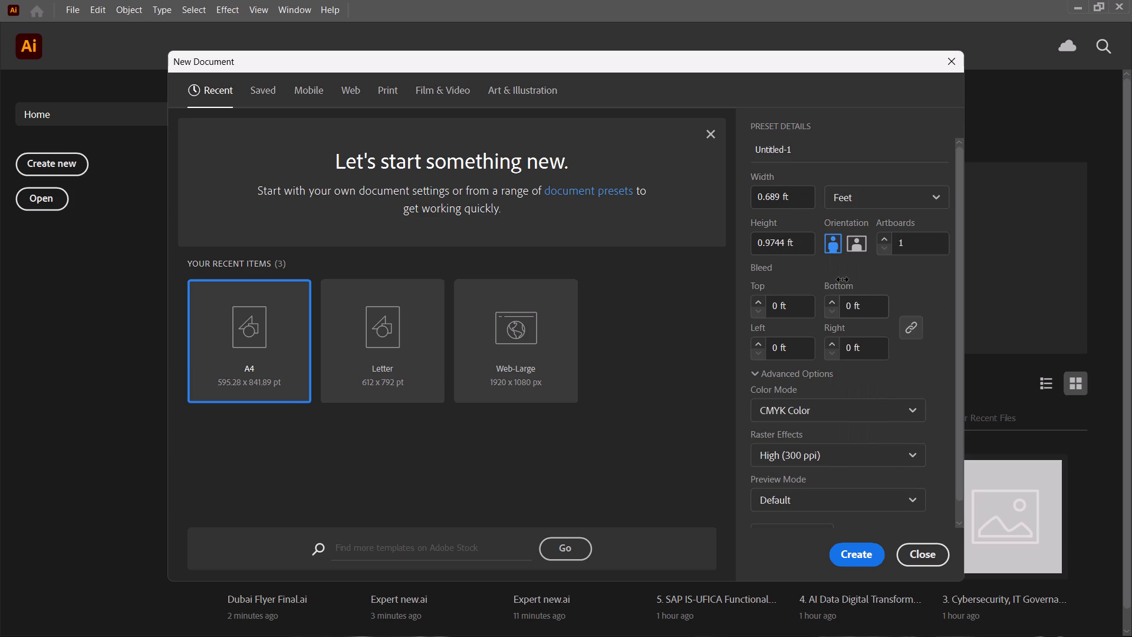
pyautogui.doubleClick(768, 192)
pyautogui.press('3')
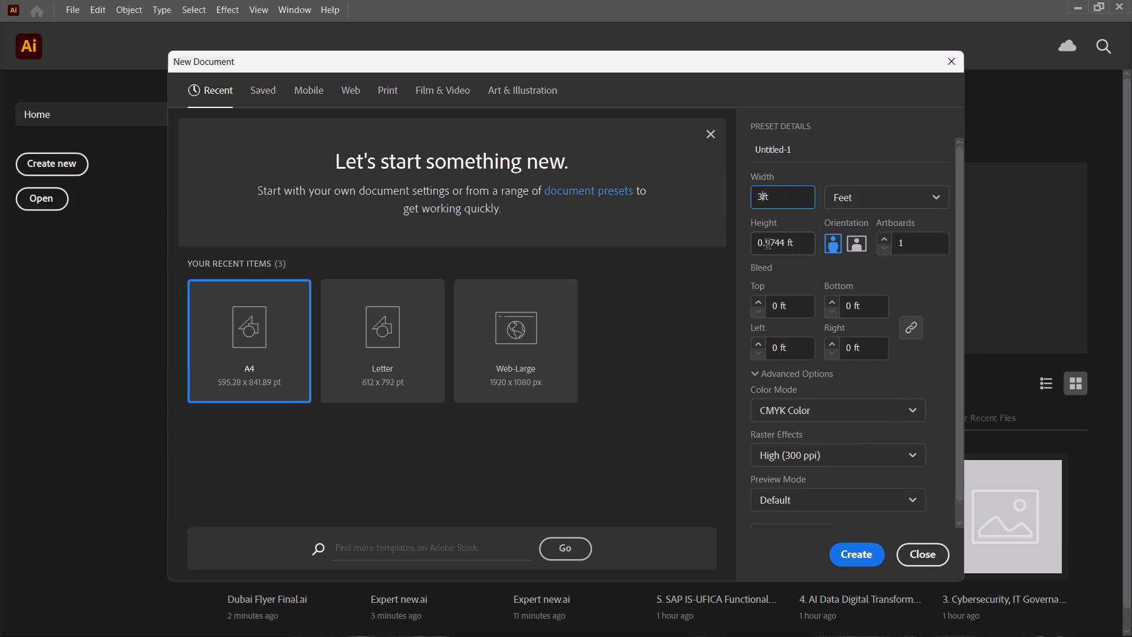
pyautogui.doubleClick(768, 245)
pyautogui.press('6')
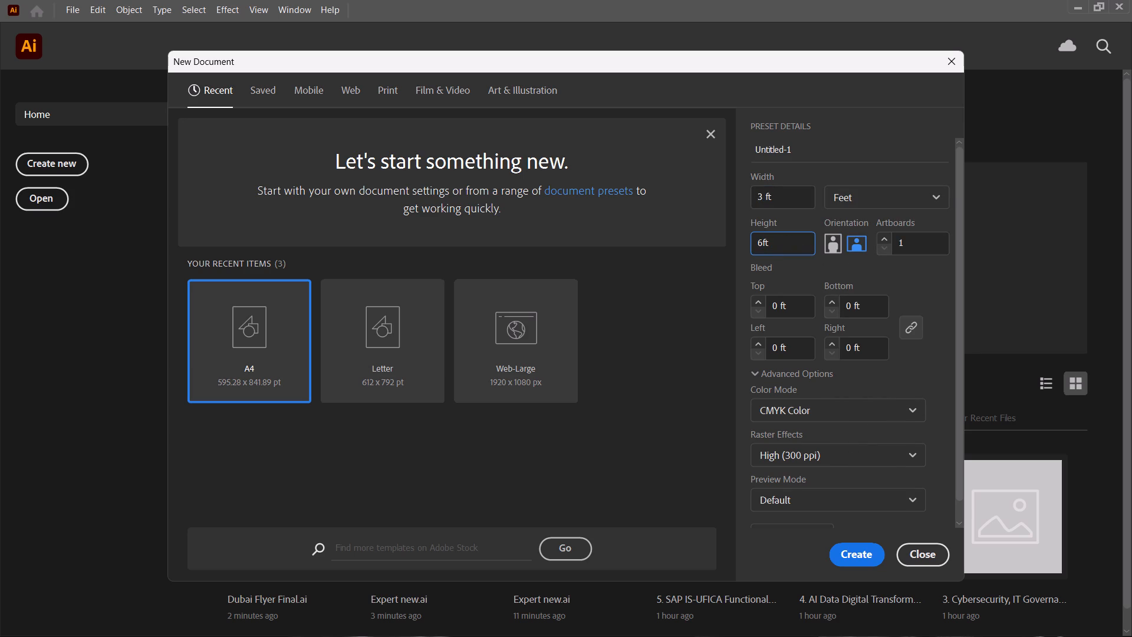
pyautogui.click(847, 558)
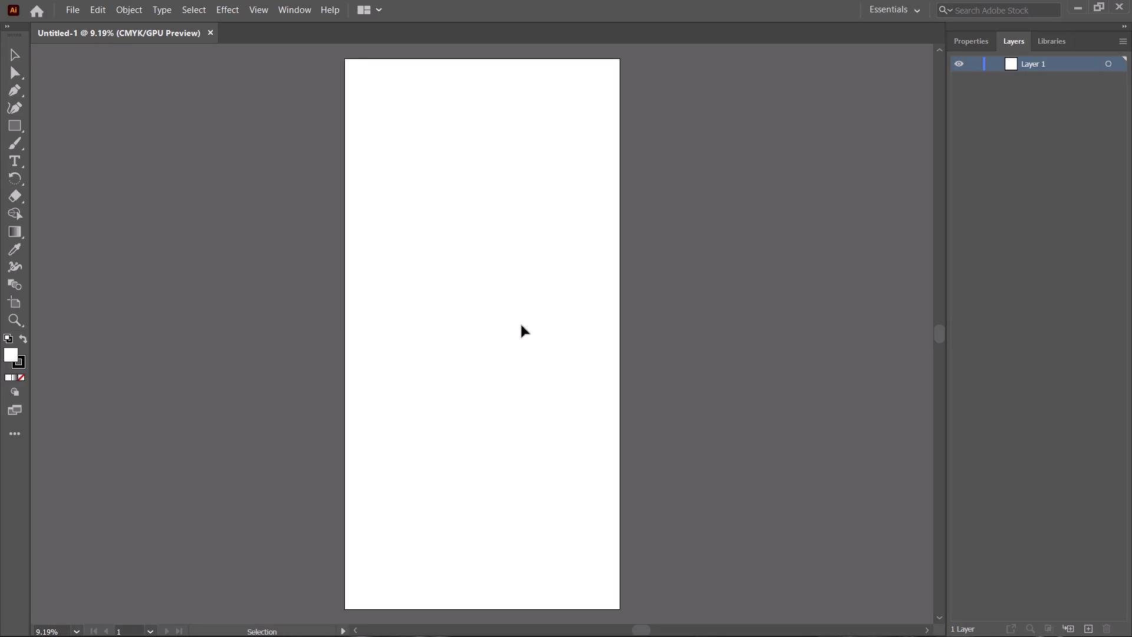
# Look through the Eminence and Emenint folders in VRD WORK for an existing Cyient standee design file to open.
pyautogui.click(40, 5)
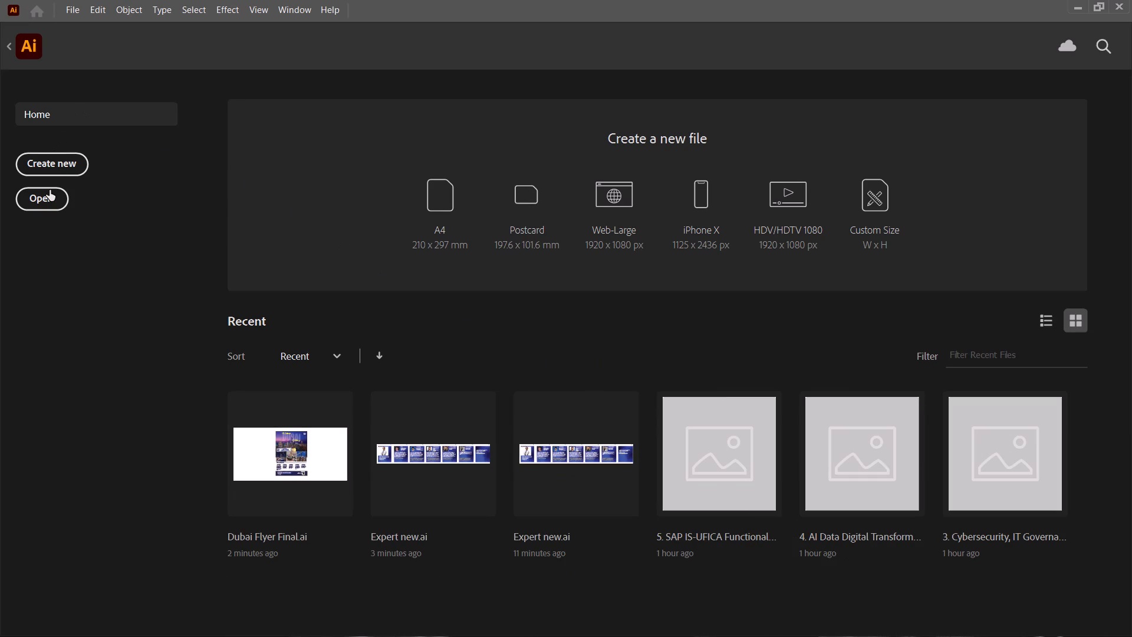
pyautogui.click(50, 190)
pyautogui.click(305, 49)
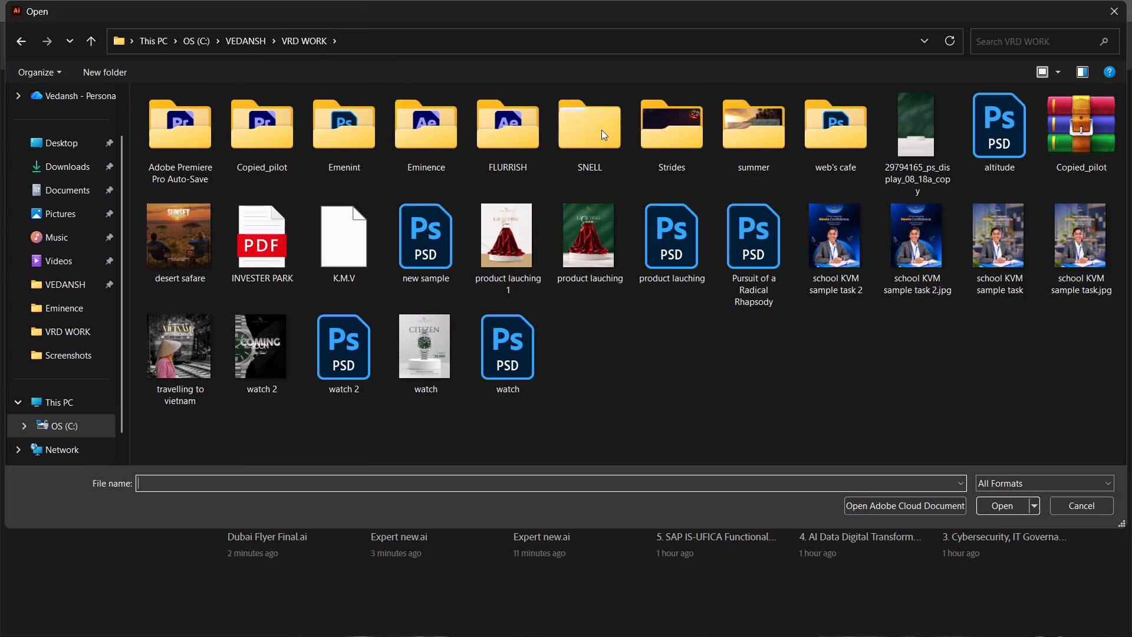
pyautogui.doubleClick(413, 143)
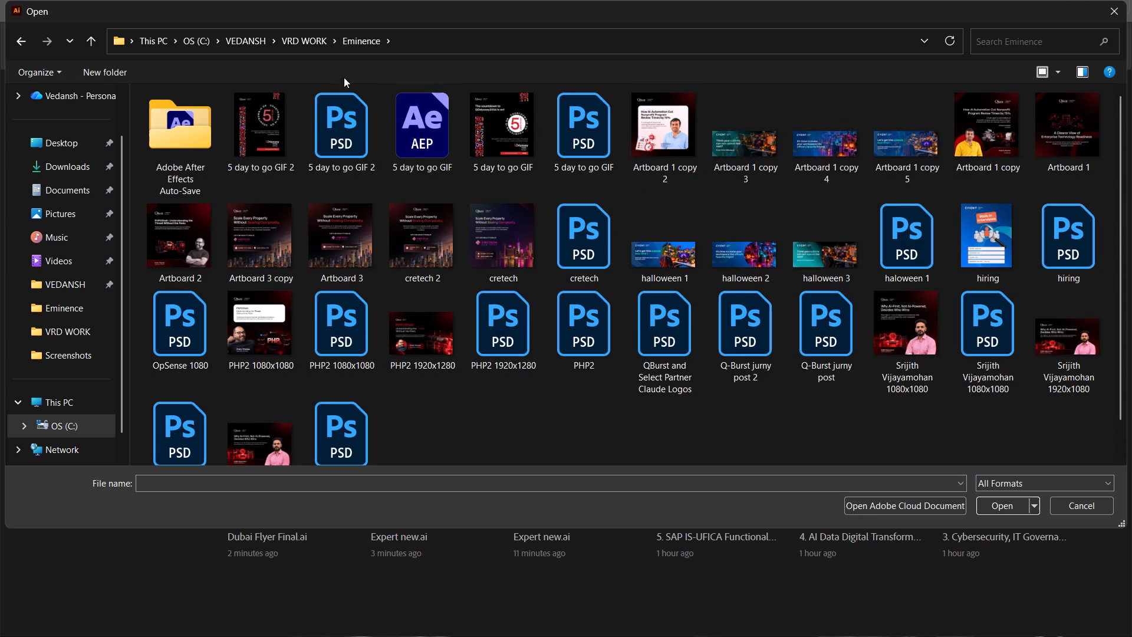
pyautogui.click(314, 52)
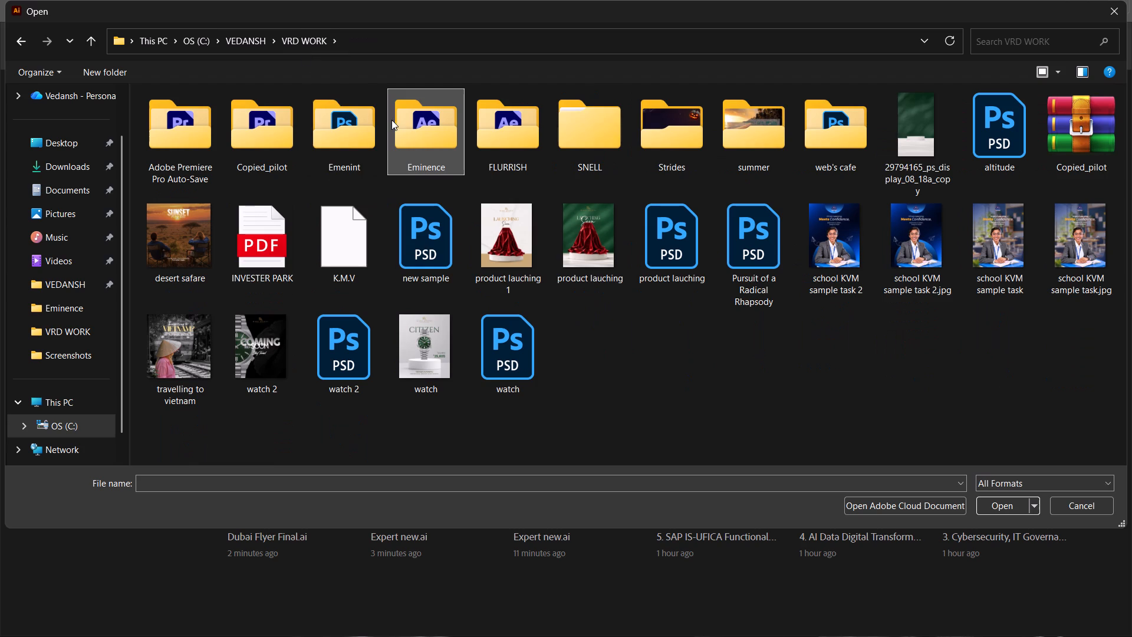
pyautogui.doubleClick(360, 124)
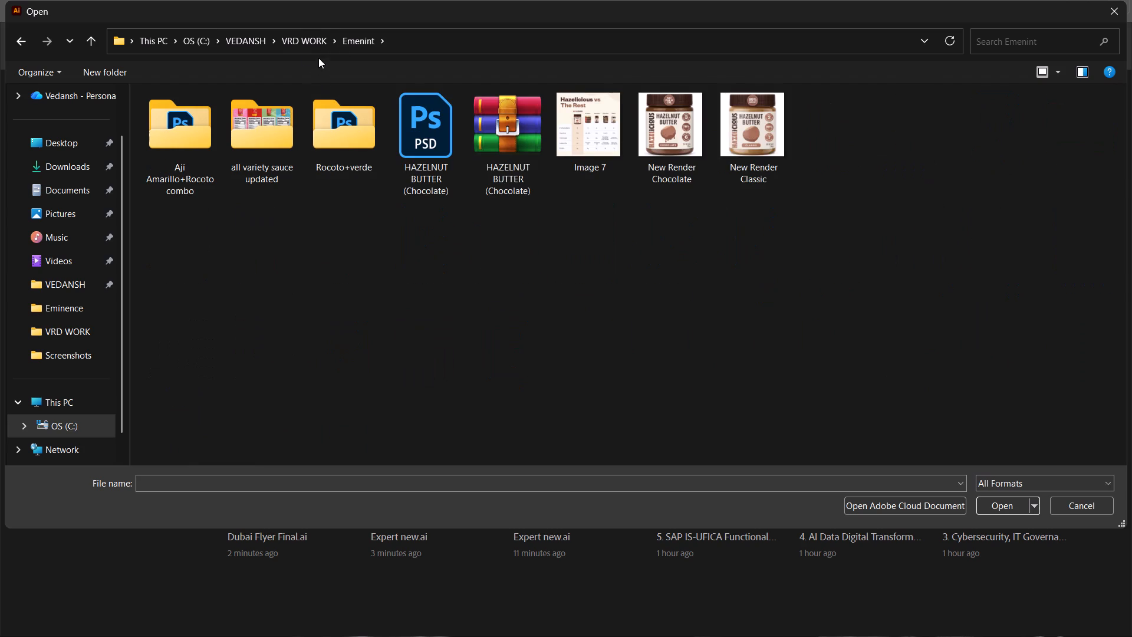
pyautogui.click(315, 46)
pyautogui.click(416, 129)
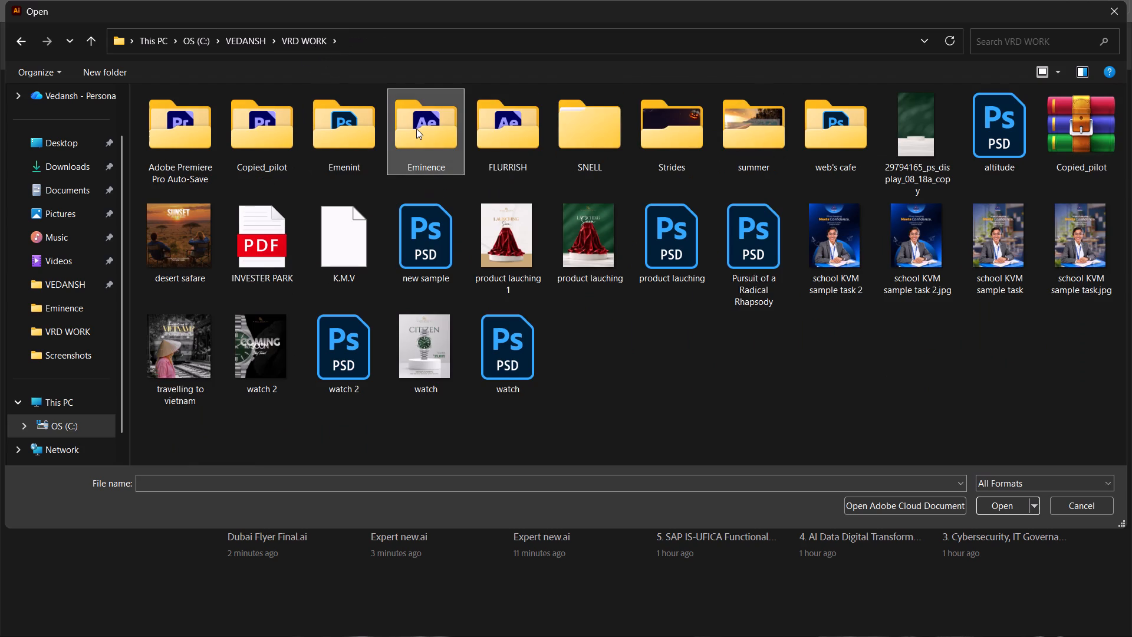
pyautogui.click(416, 129)
pyautogui.click(416, 129)
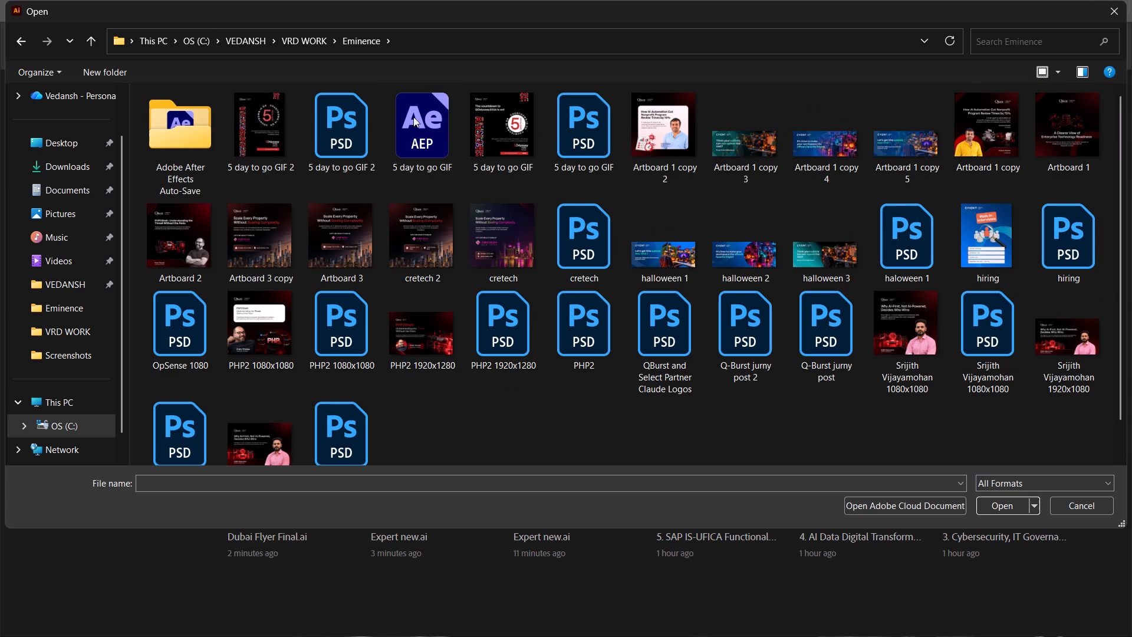
pyautogui.scroll(-1, 375, 189)
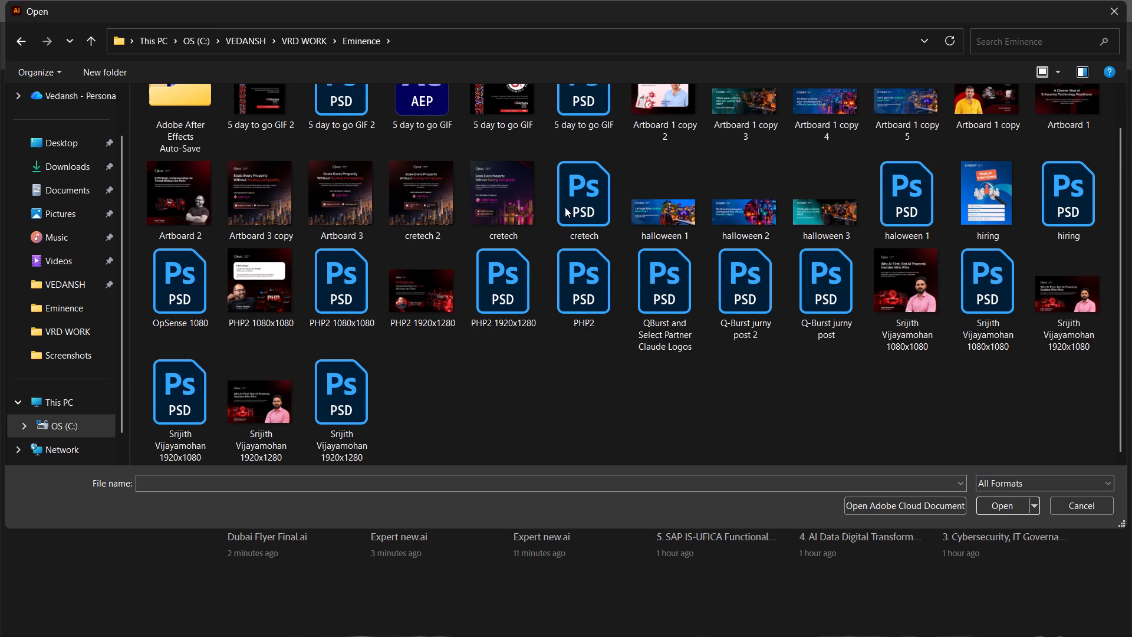
pyautogui.scroll(1, 565, 207)
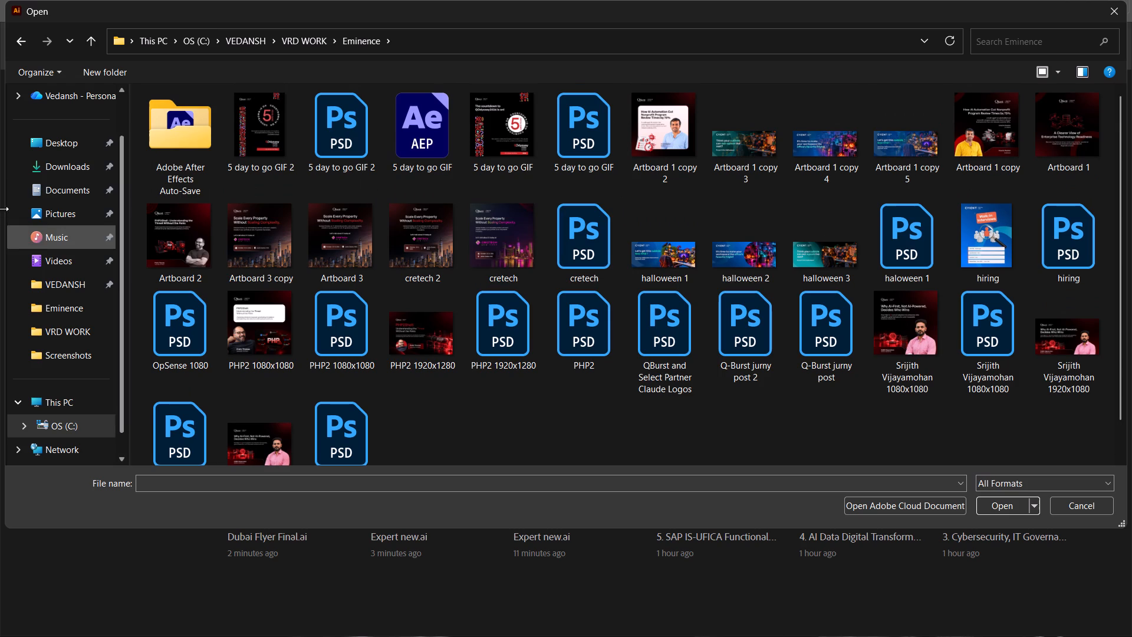
# Find the Cyzen Standee 2 PDF in Downloads and open it, accepting the import of the newer-version file.
pyautogui.click(65, 166)
pyautogui.scroll(-2, 387, 287)
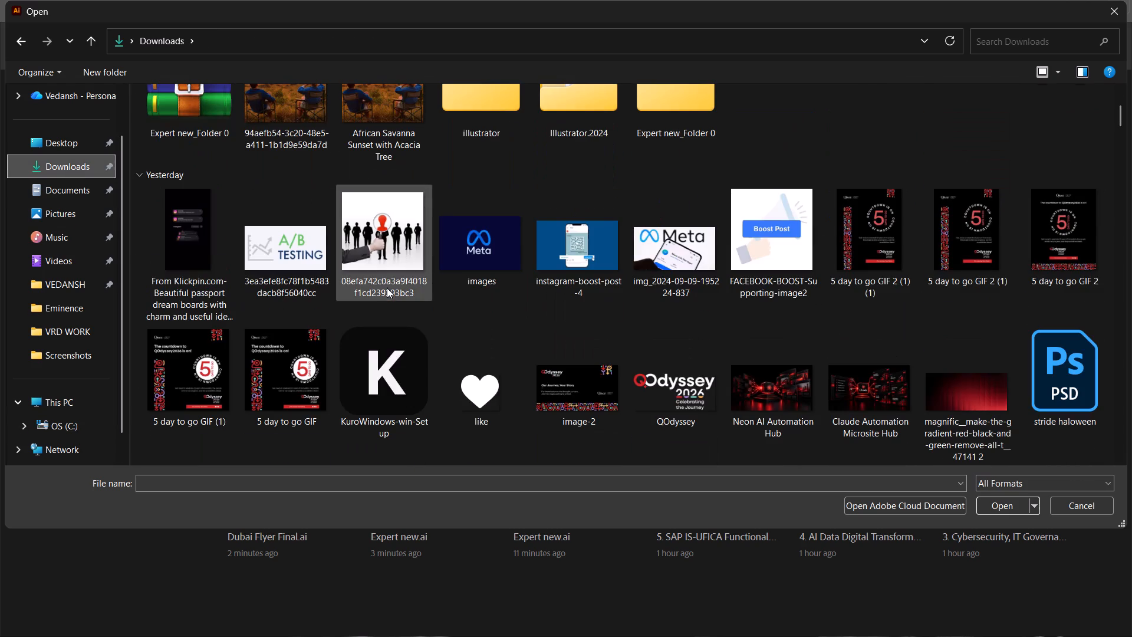
pyautogui.scroll(-1, 387, 289)
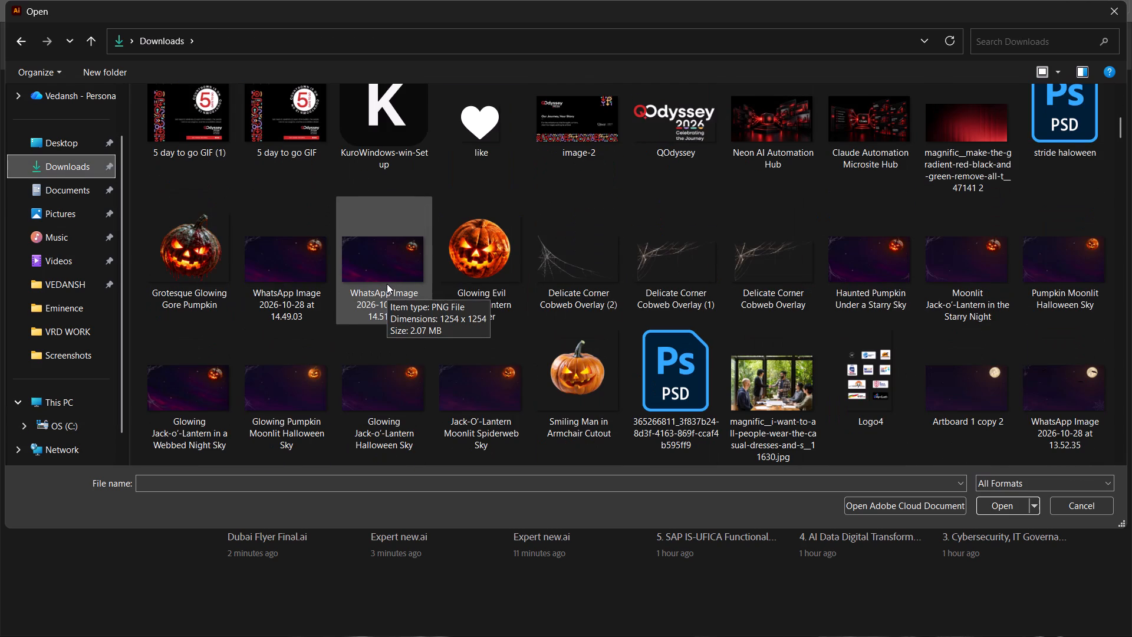
pyautogui.scroll(-1, 387, 284)
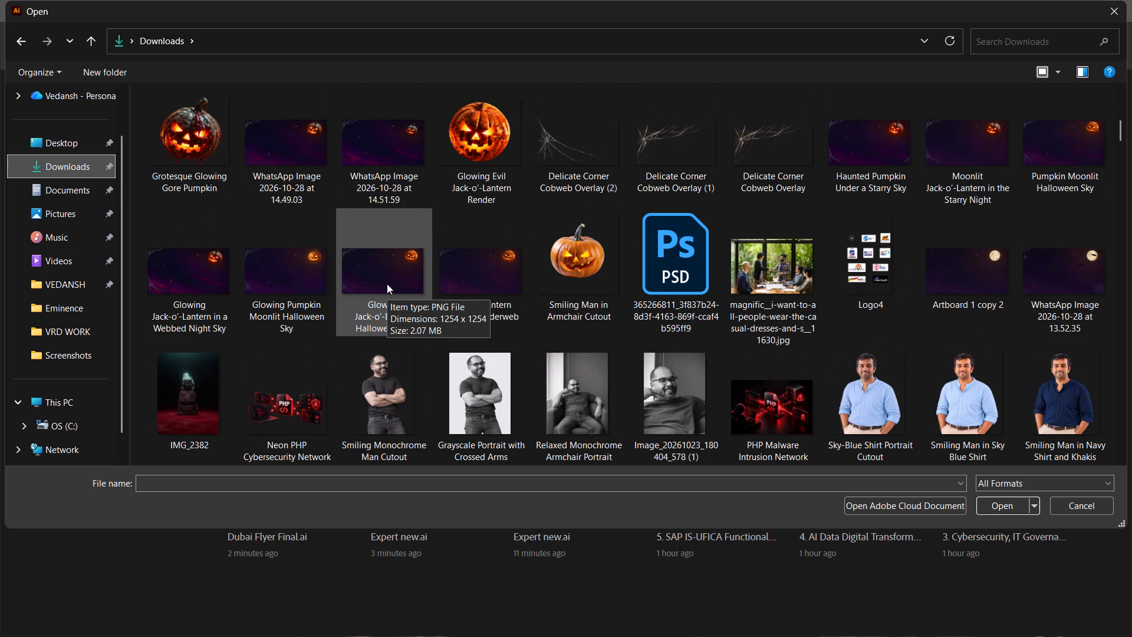
pyautogui.scroll(-2, 387, 284)
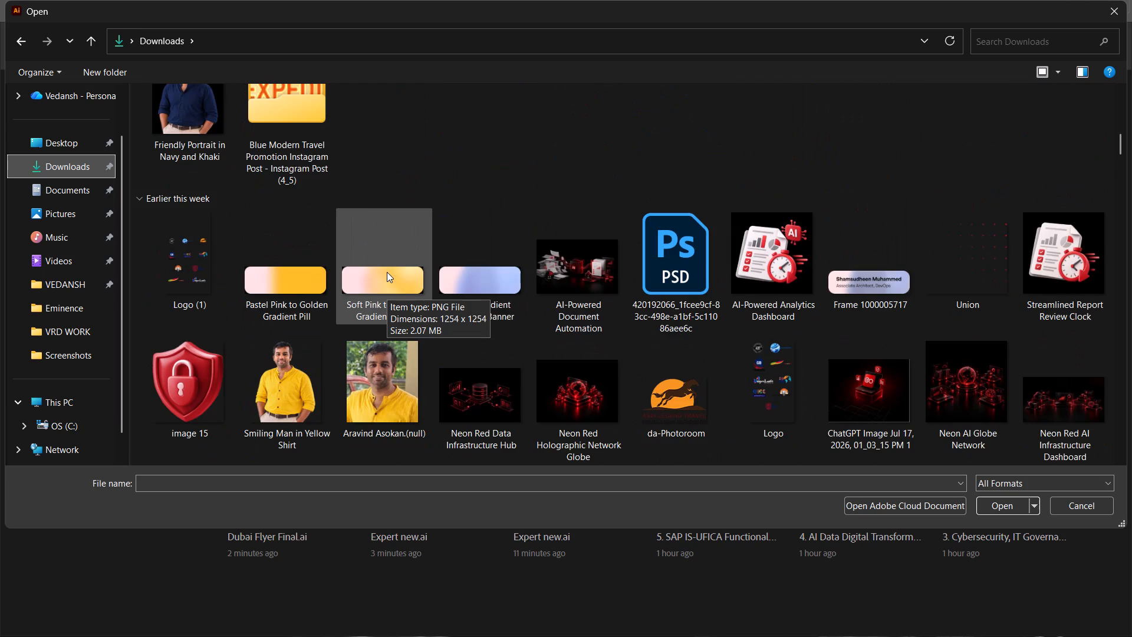
pyautogui.scroll(-2, 387, 272)
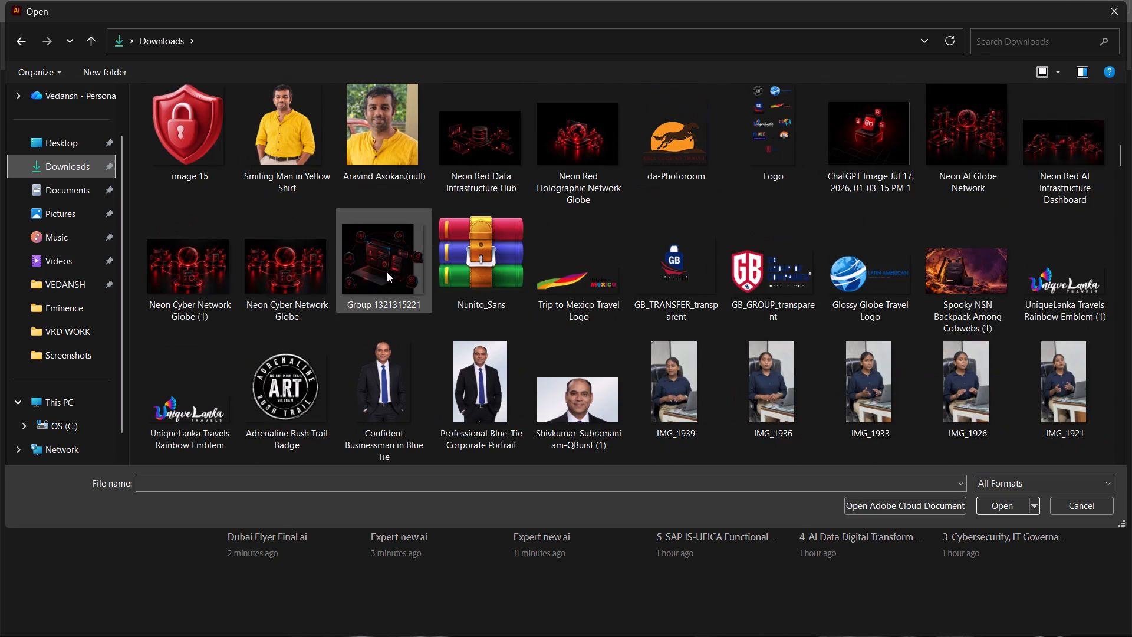
pyautogui.scroll(-2, 387, 272)
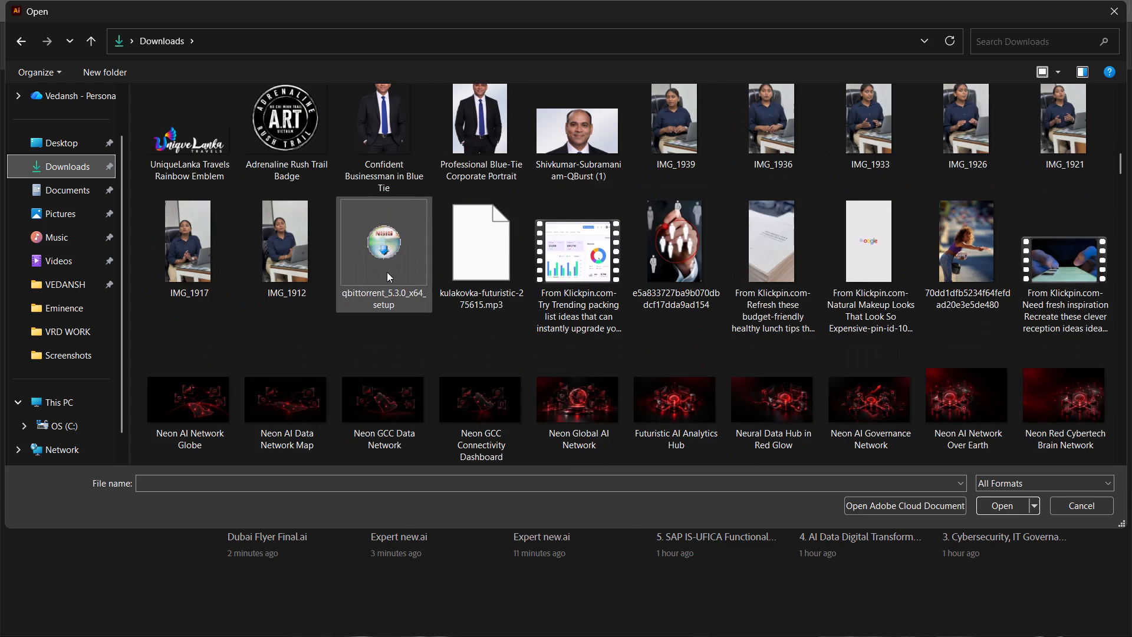
pyautogui.scroll(-1, 387, 272)
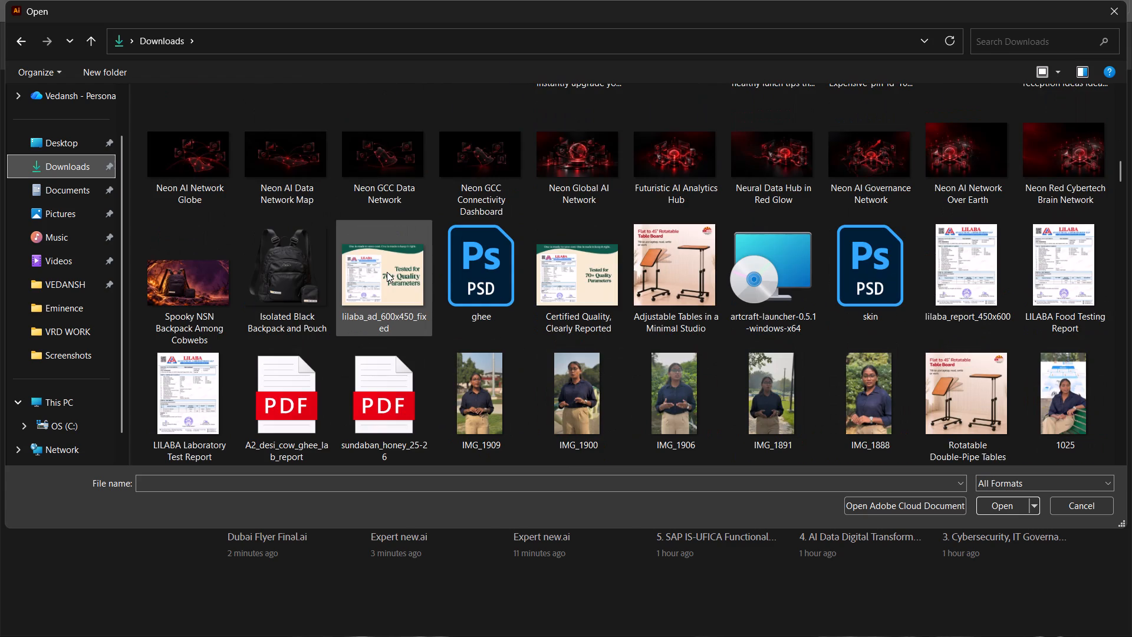
pyautogui.scroll(-1, 387, 272)
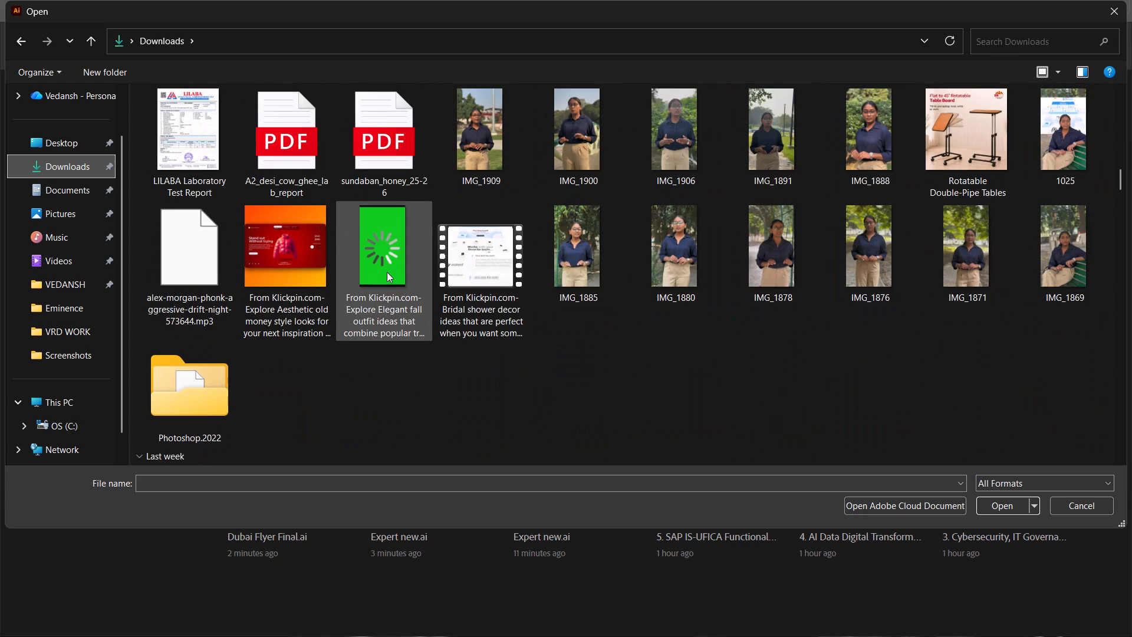
pyautogui.scroll(-1, 387, 272)
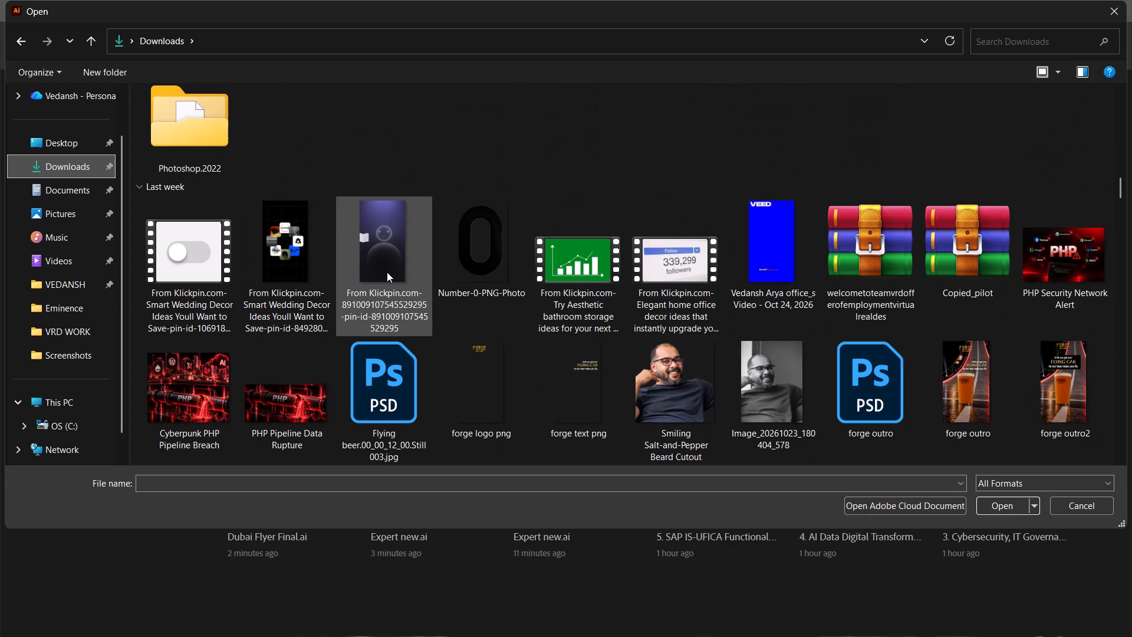
pyautogui.scroll(-1, 387, 272)
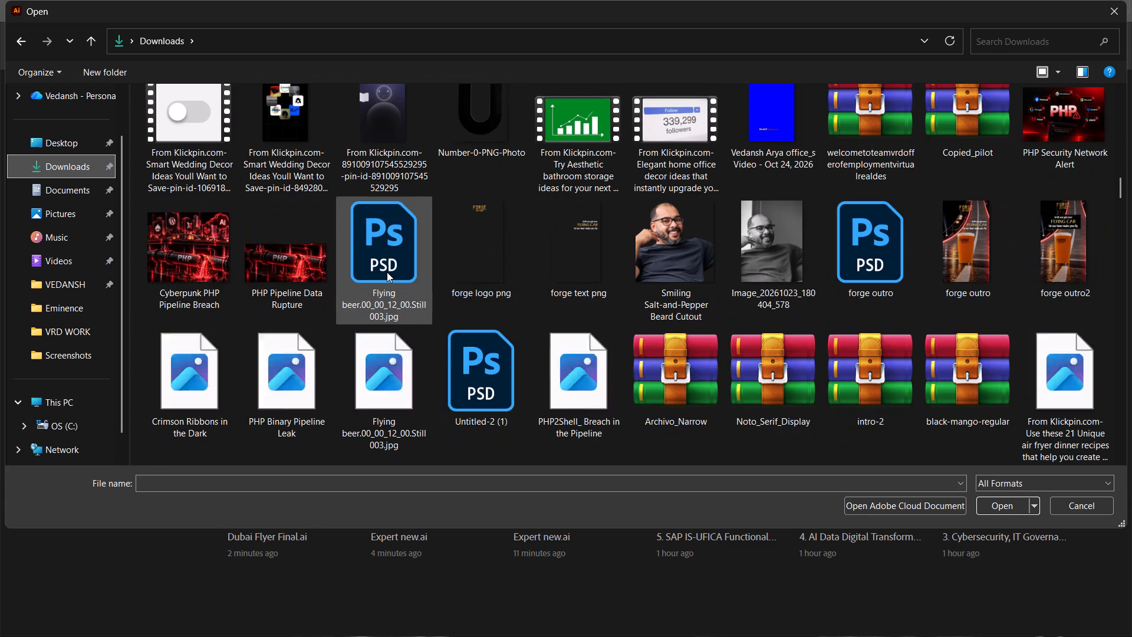
pyautogui.scroll(-1, 387, 272)
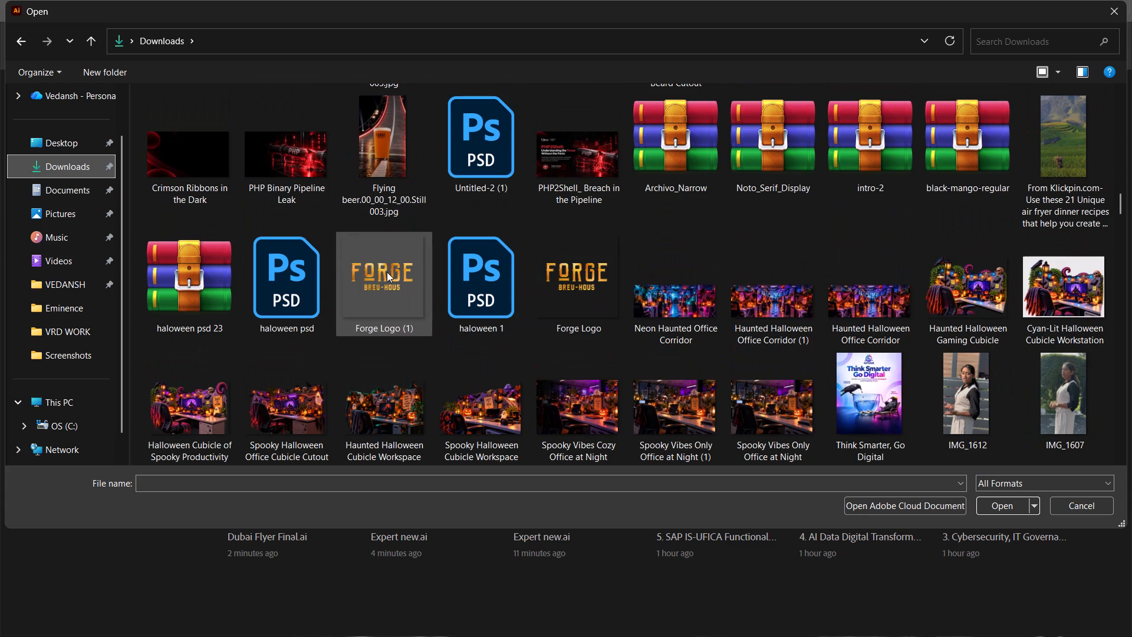
pyautogui.scroll(-2, 387, 272)
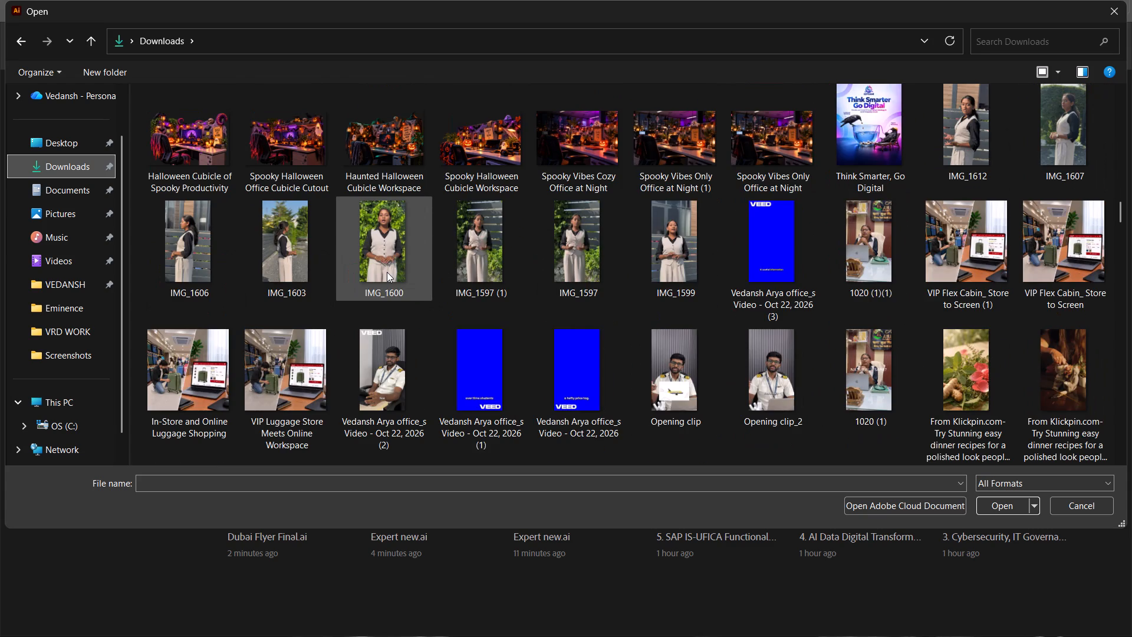
pyautogui.scroll(-3, 387, 272)
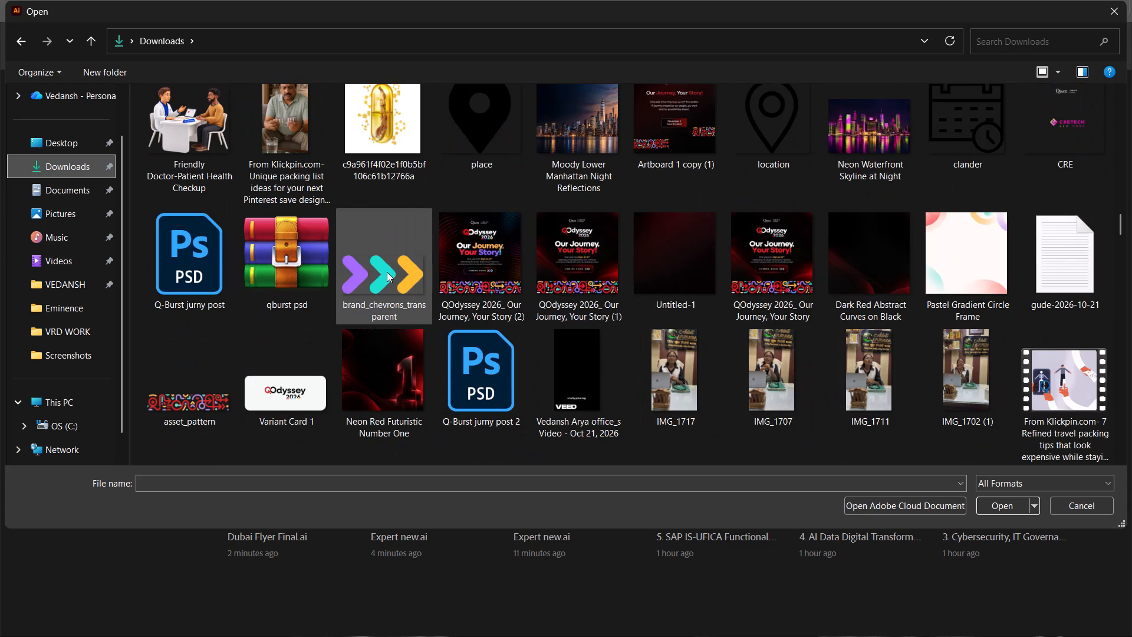
pyautogui.scroll(-1, 387, 272)
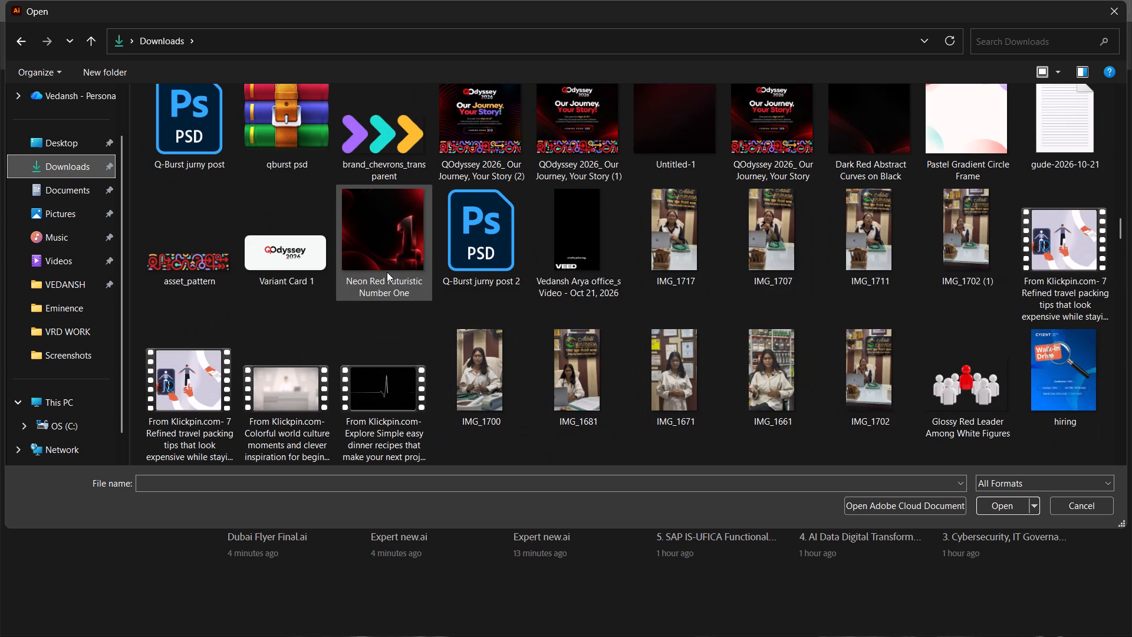
pyautogui.scroll(-2, 387, 272)
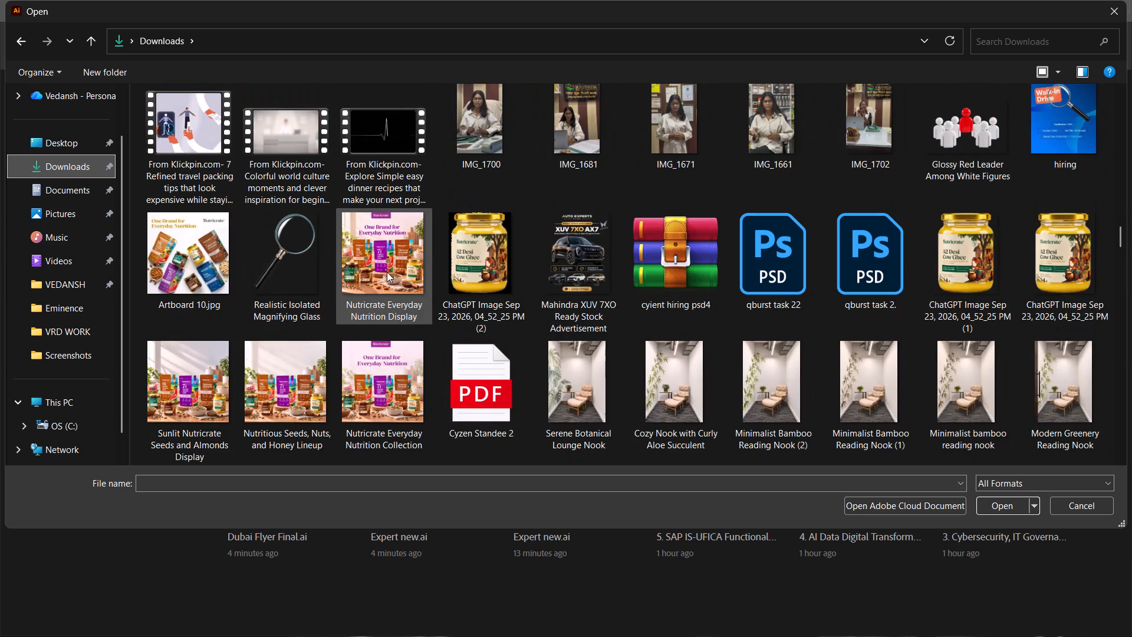
pyautogui.scroll(-1, 387, 272)
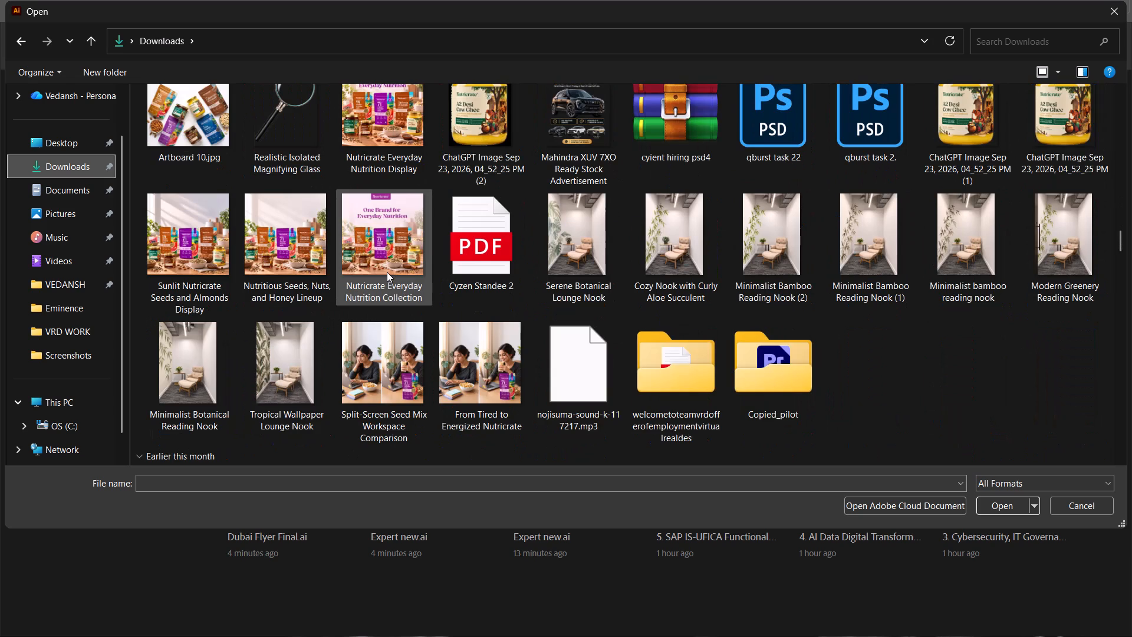
pyautogui.doubleClick(476, 242)
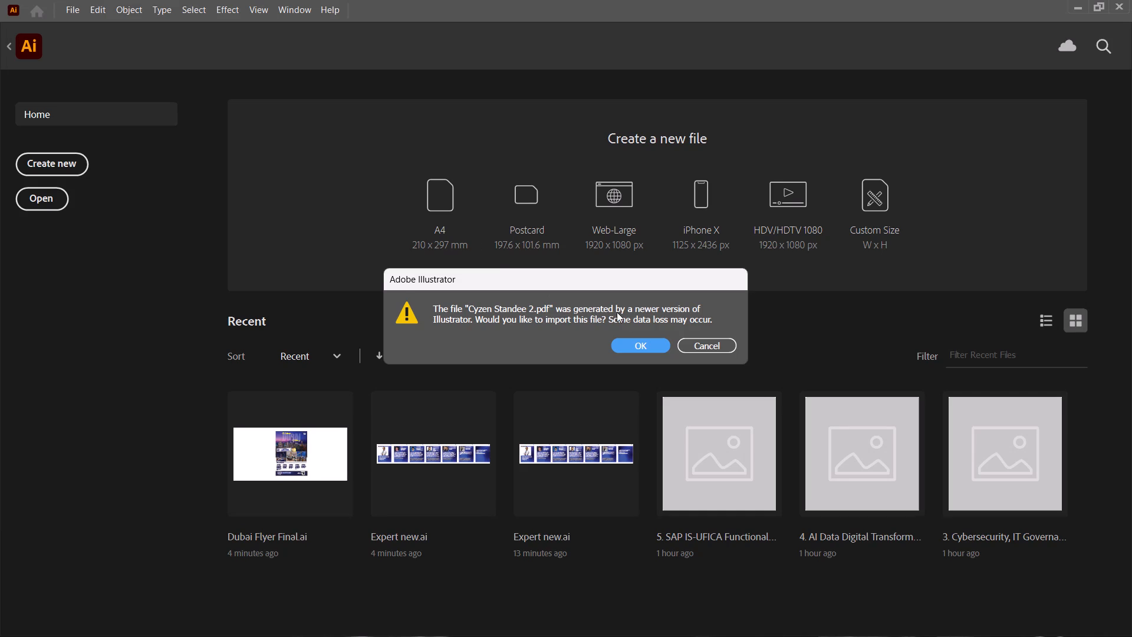
pyautogui.click(639, 349)
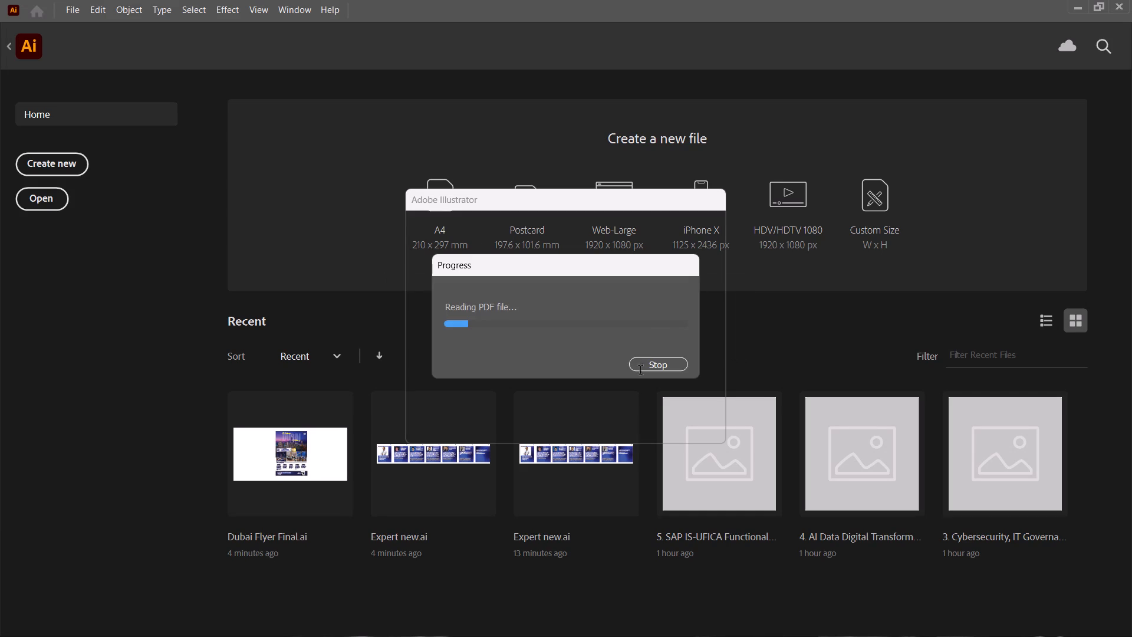
pyautogui.click(623, 421)
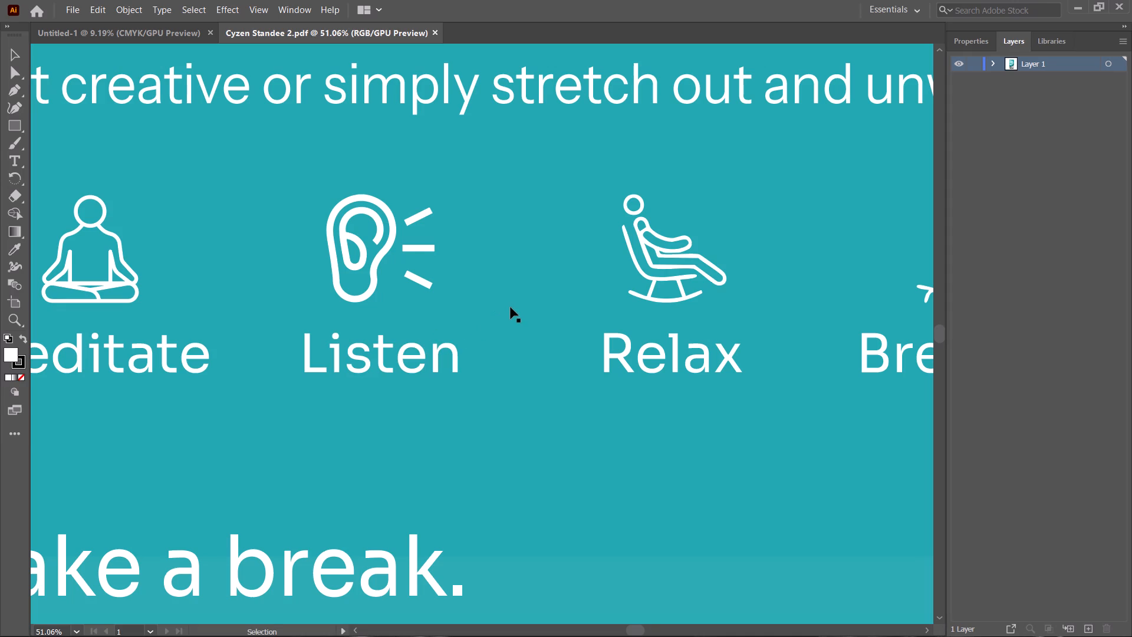
# Examine the whole Cyzen standee layout and the blank standee artboard in the Untitled-1 document.
pyautogui.keyDown('alt'); pyautogui.scroll(-3, 511, 307); pyautogui.keyUp('alt')
pyautogui.keyDown('alt'); pyautogui.scroll(-3, 537, 350); pyautogui.keyUp('alt')
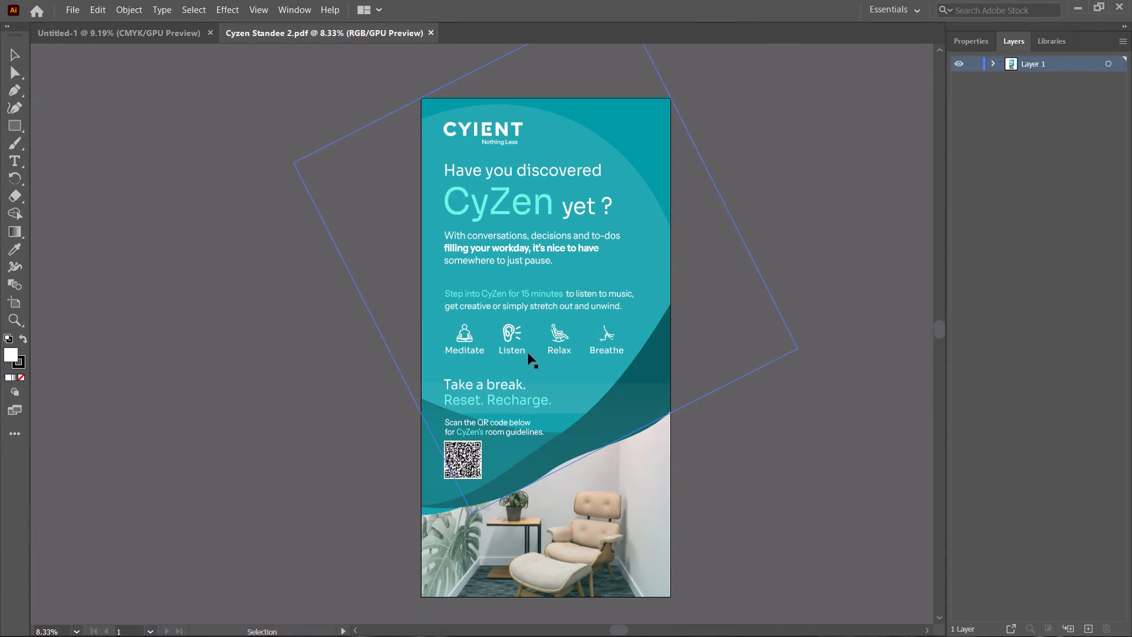
pyautogui.keyDown('alt'); pyautogui.scroll(-1, 392, 272); pyautogui.keyUp('alt')
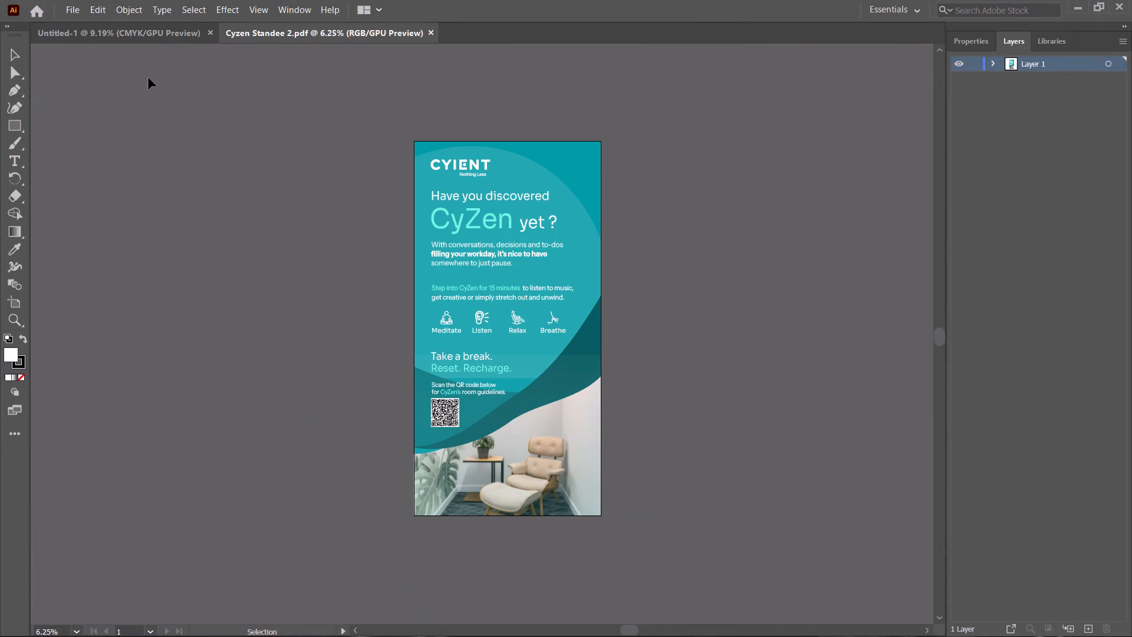
pyautogui.click(127, 22)
pyautogui.click(142, 29)
pyautogui.keyDown('alt'); pyautogui.scroll(-1, 226, 191); pyautogui.keyUp('alt')
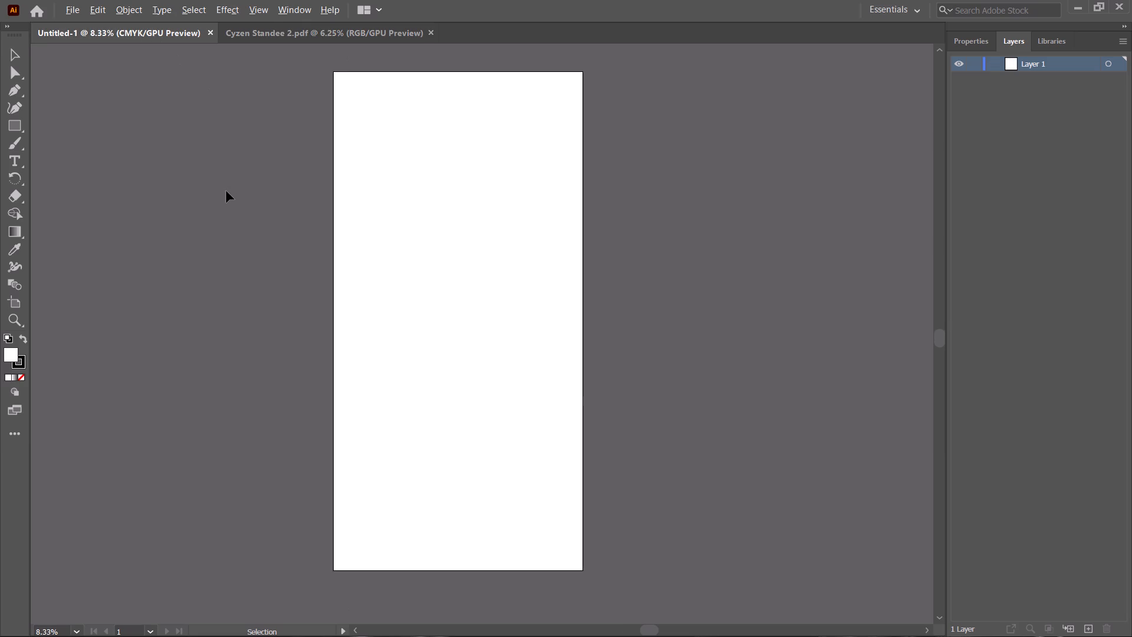
pyautogui.press('space')
pyautogui.moveTo(226, 191); pyautogui.dragTo(185, 196)
# Select the entire Cyzen Standee 2 artwork and transfer a copy of it into the Untitled-1 document.
pyautogui.click(241, 40)
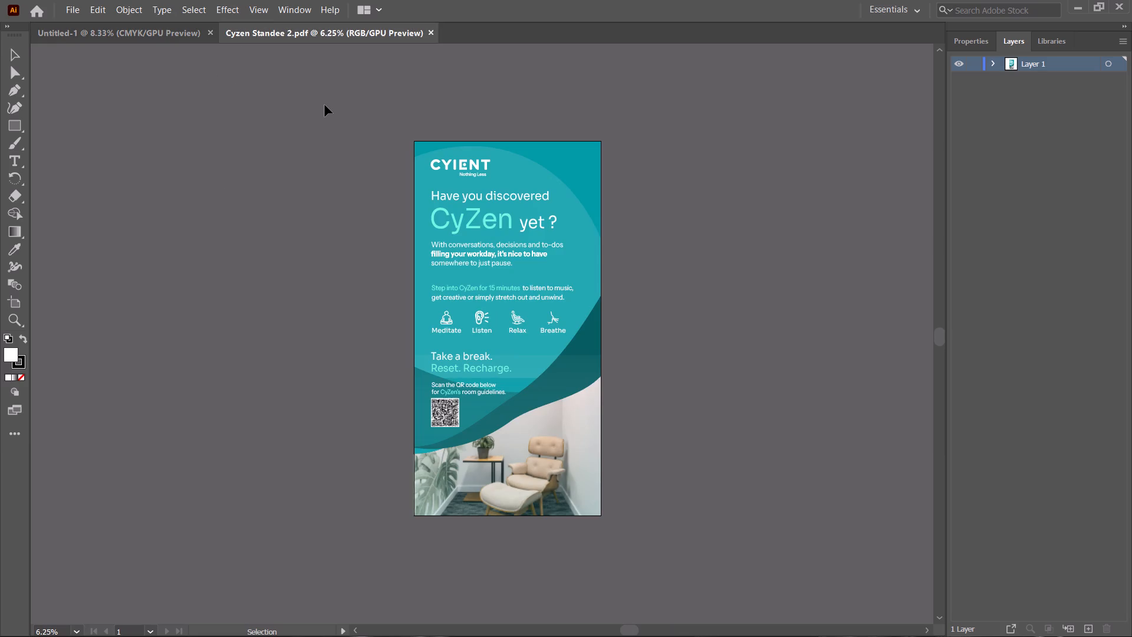
pyautogui.press('space')
pyautogui.moveTo(325, 105); pyautogui.dragTo(256, 120)
pyautogui.moveTo(234, 110); pyautogui.dragTo(653, 538)
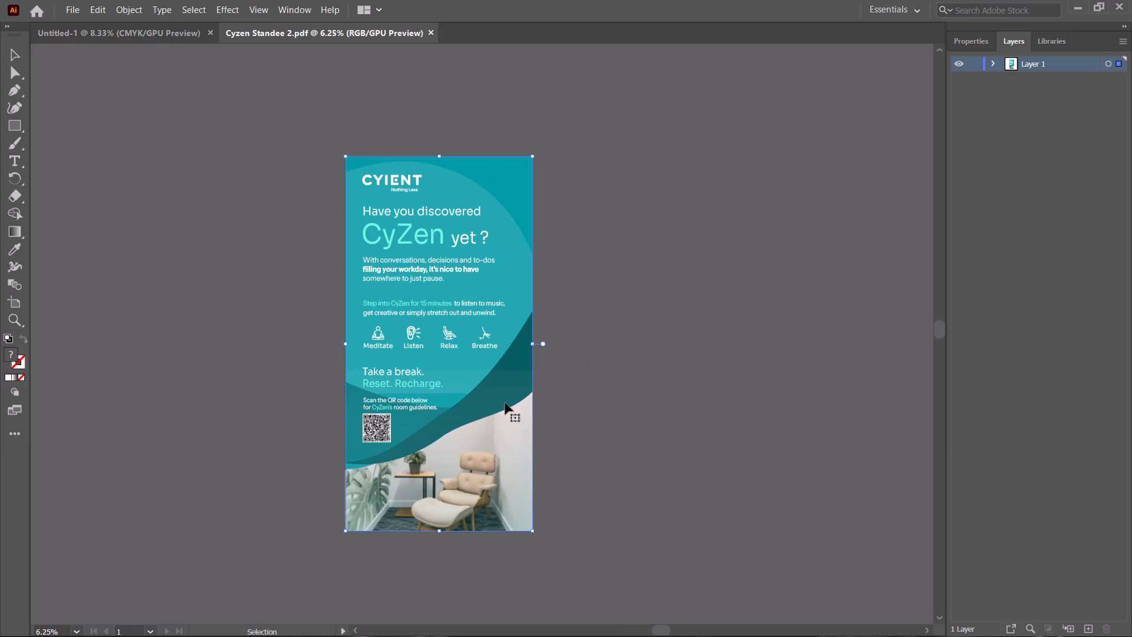
pyautogui.moveTo(505, 403); pyautogui.dragTo(159, 25)
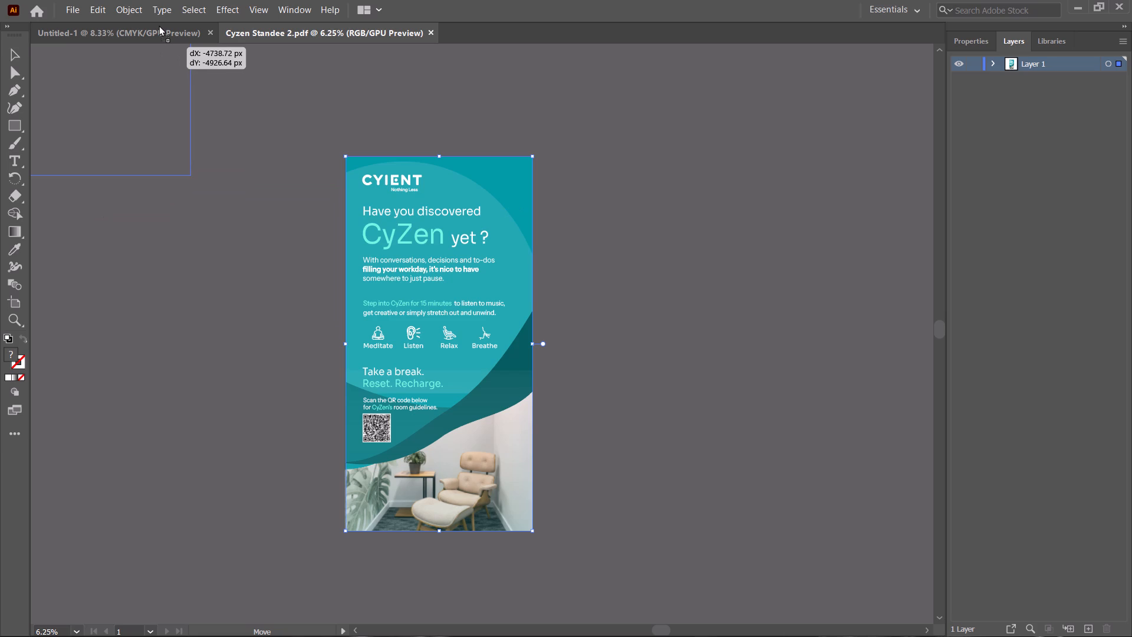
pyautogui.moveTo(159, 25); pyautogui.dragTo(166, 380)
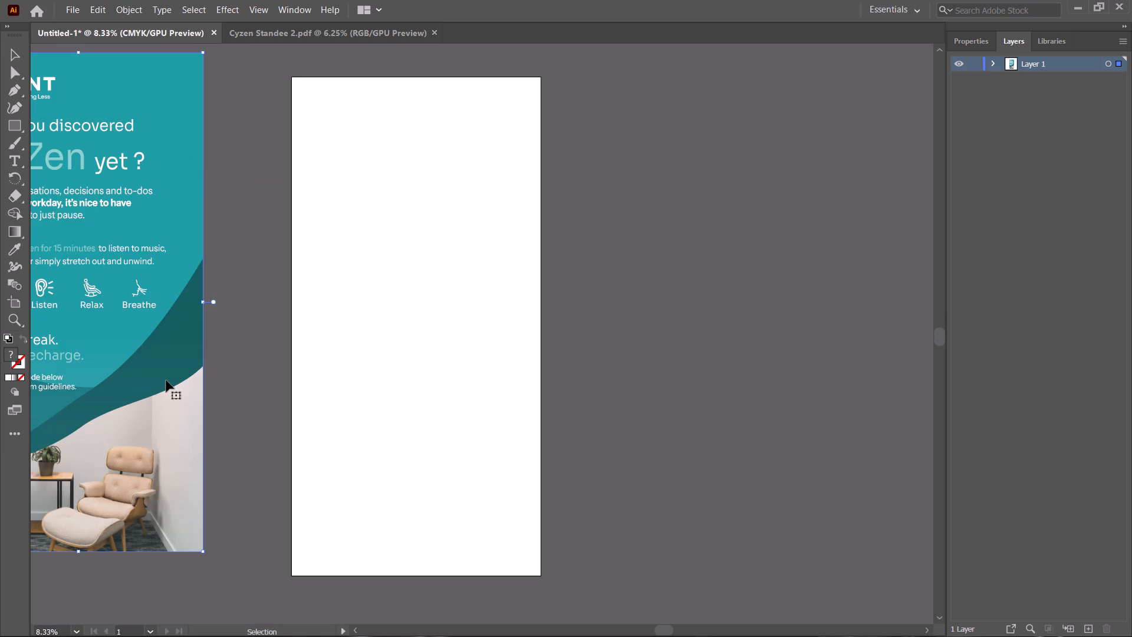
# Move the pasted Cyzen artwork about 8 ft horizontally to the other side of the blank artboard, level with it, and deselect it.
pyautogui.moveTo(163, 379); pyautogui.dragTo(828, 406)
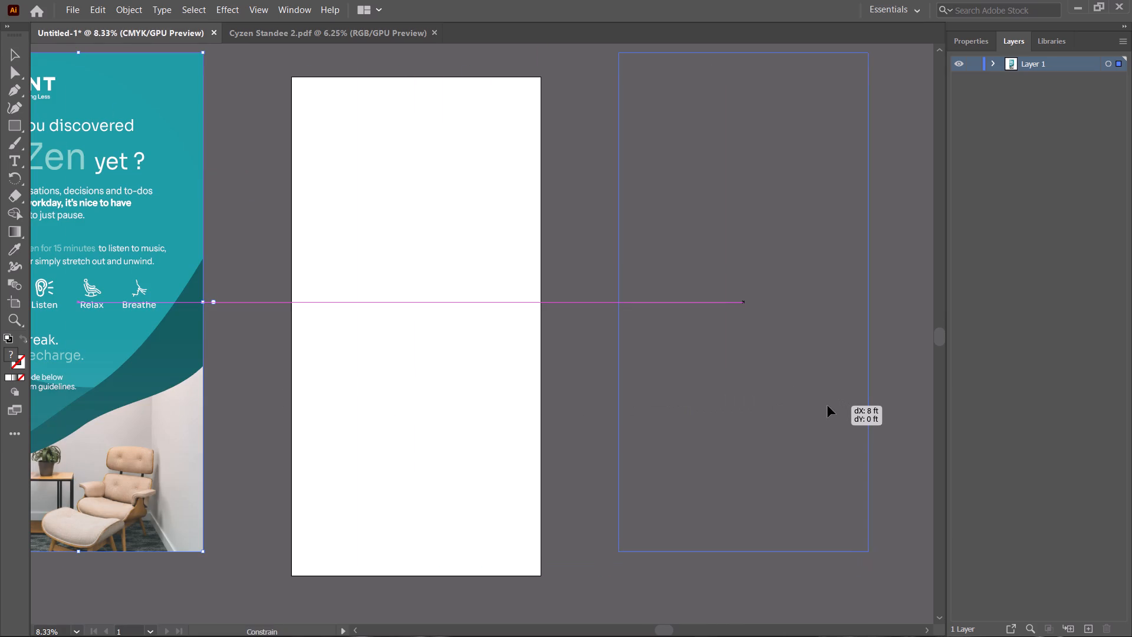
pyautogui.moveTo(828, 406); pyautogui.dragTo(830, 405)
pyautogui.click(582, 235)
# Reorder the side panels so Layers comes before Properties, and check the contents of Layer 1 with the Cyzen artwork selected.
pyautogui.press('space')
pyautogui.press('space')
pyautogui.moveTo(582, 235); pyautogui.dragTo(465, 290)
pyautogui.scroll(-4, 457, 287)
pyautogui.press('space')
pyautogui.moveTo(458, 287); pyautogui.dragTo(476, 291)
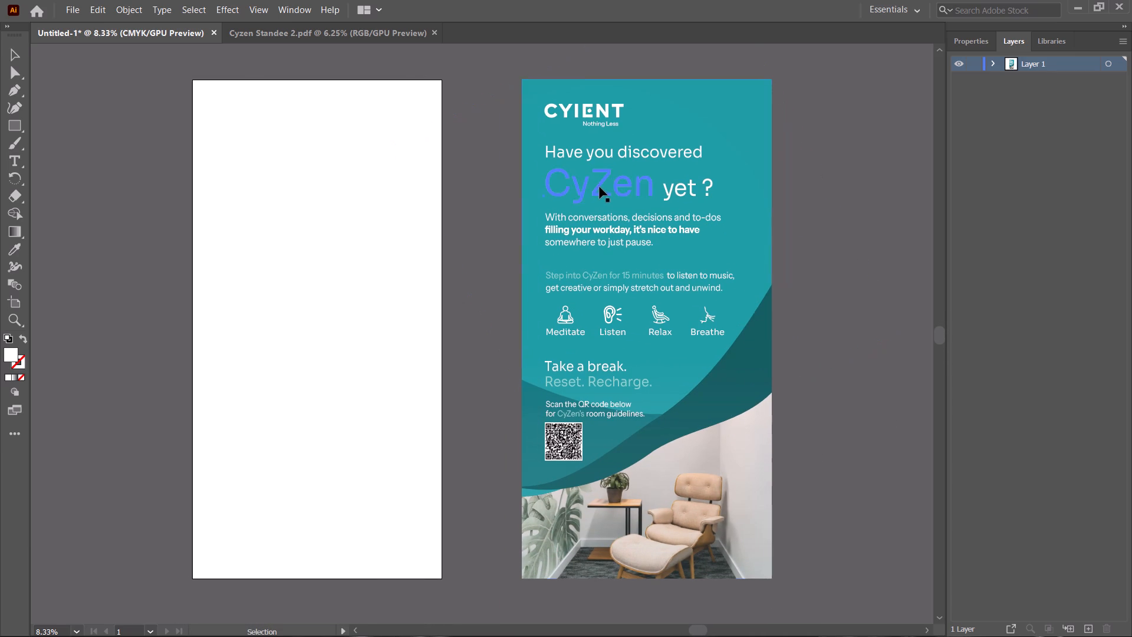
pyautogui.click(600, 187)
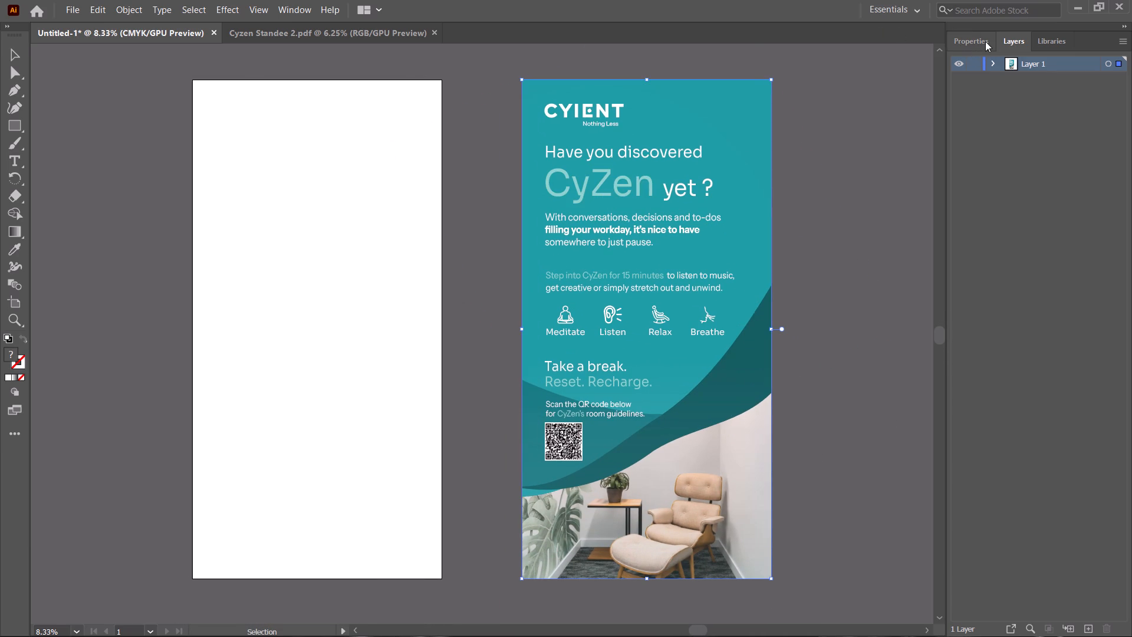
pyautogui.moveTo(980, 41); pyautogui.dragTo(1024, 44)
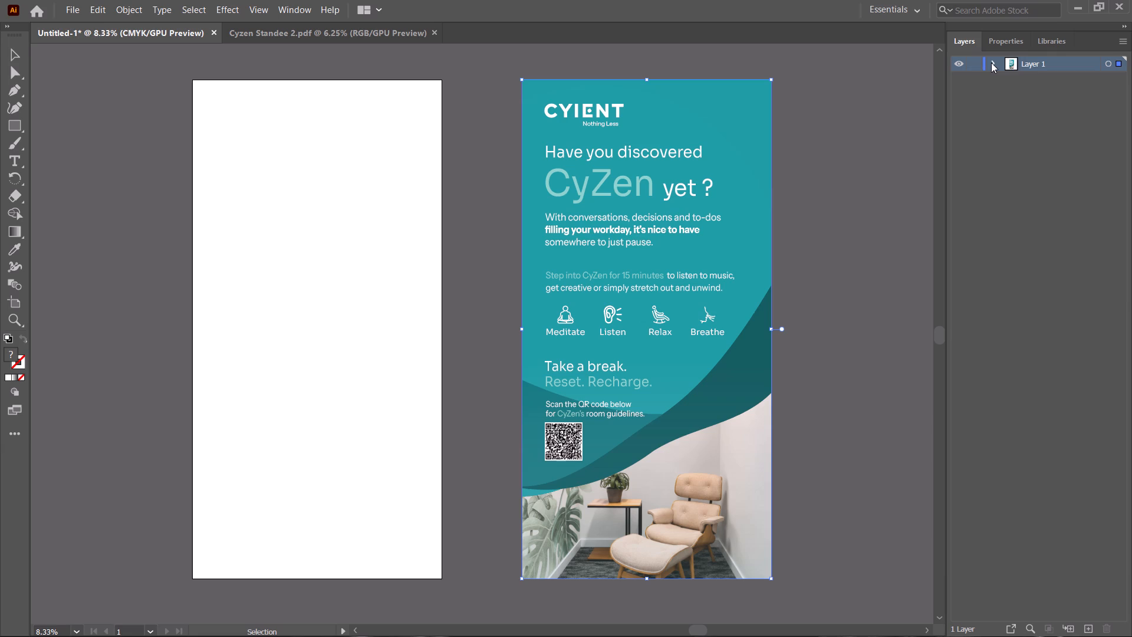
pyautogui.click(991, 63)
pyautogui.click(995, 66)
pyautogui.click(816, 240)
# Switch to Chrome and bring up the Kavita Unplugged Standee Brief document.
pyautogui.click(333, 167)
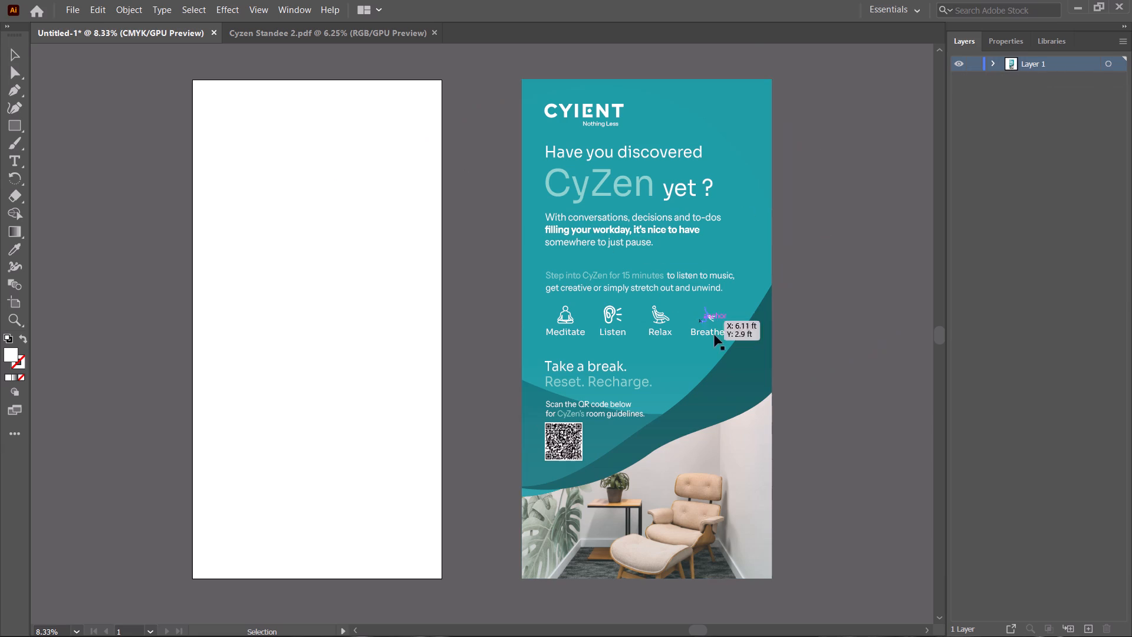
pyautogui.click(851, 237)
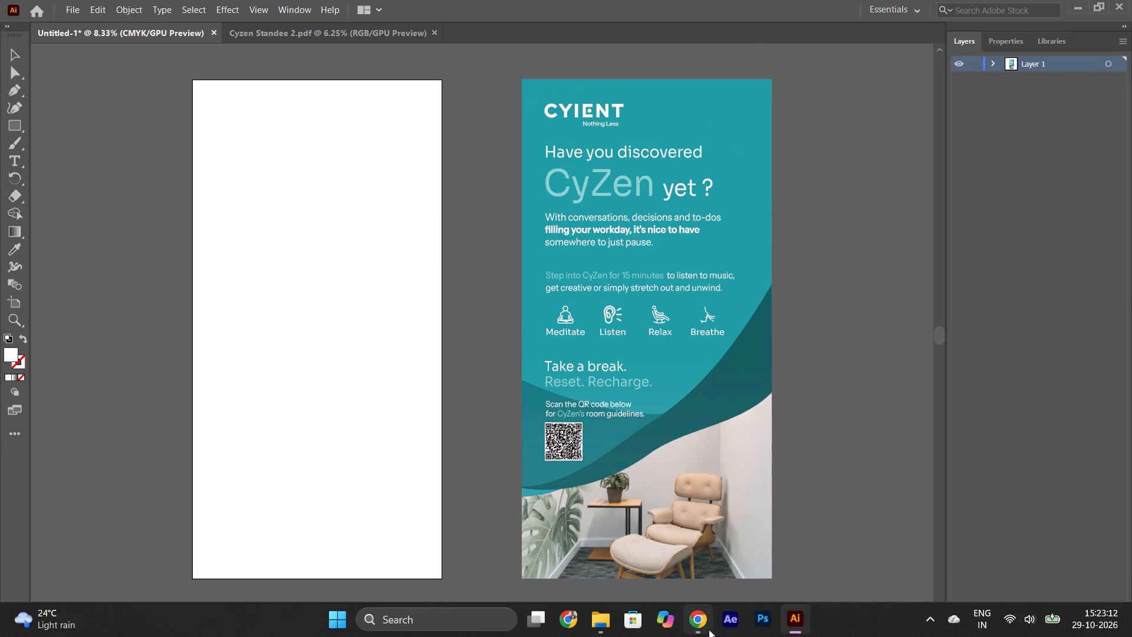
pyautogui.click(699, 623)
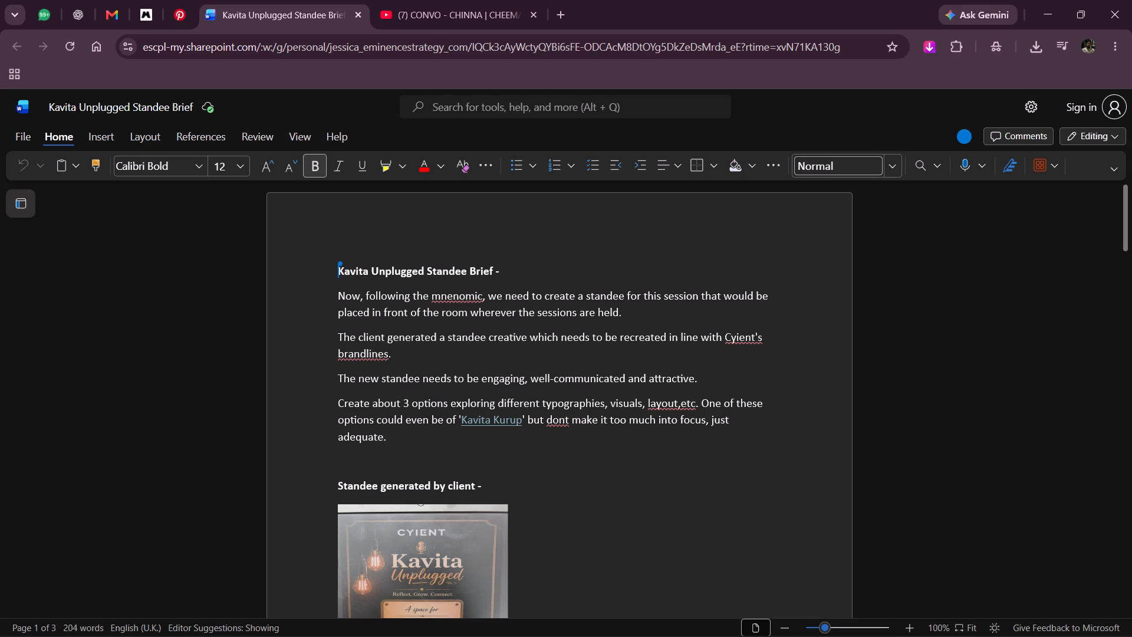
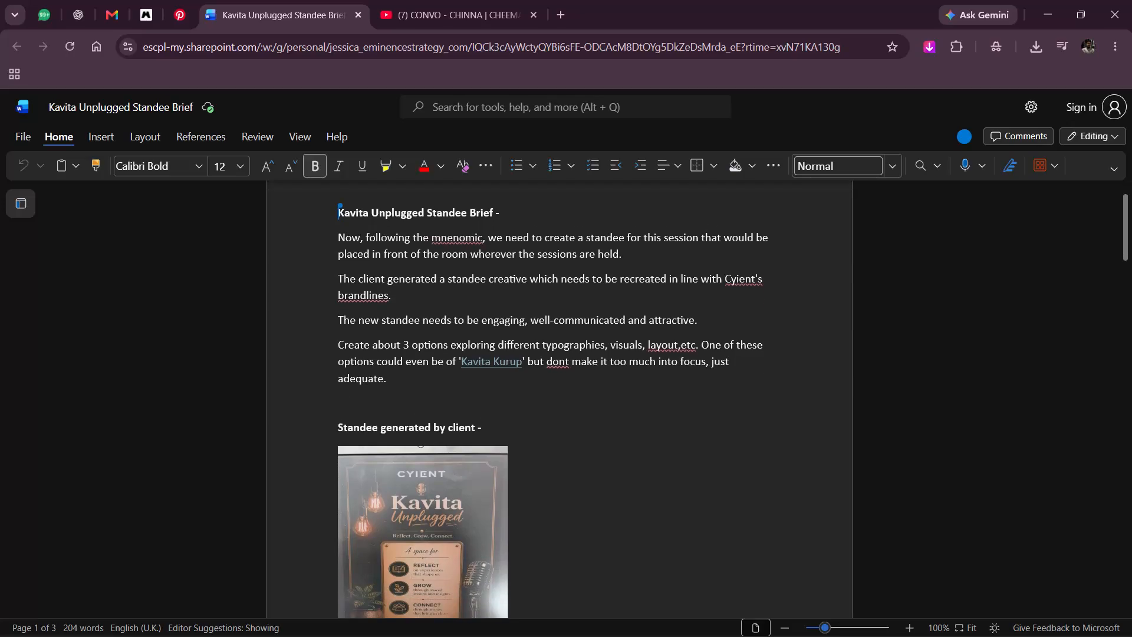
# Read the brief's requirements, the client-generated standee and the Text/Layout copy through the pointers and QR call to action.
pyautogui.scroll(-1, 544, 443)
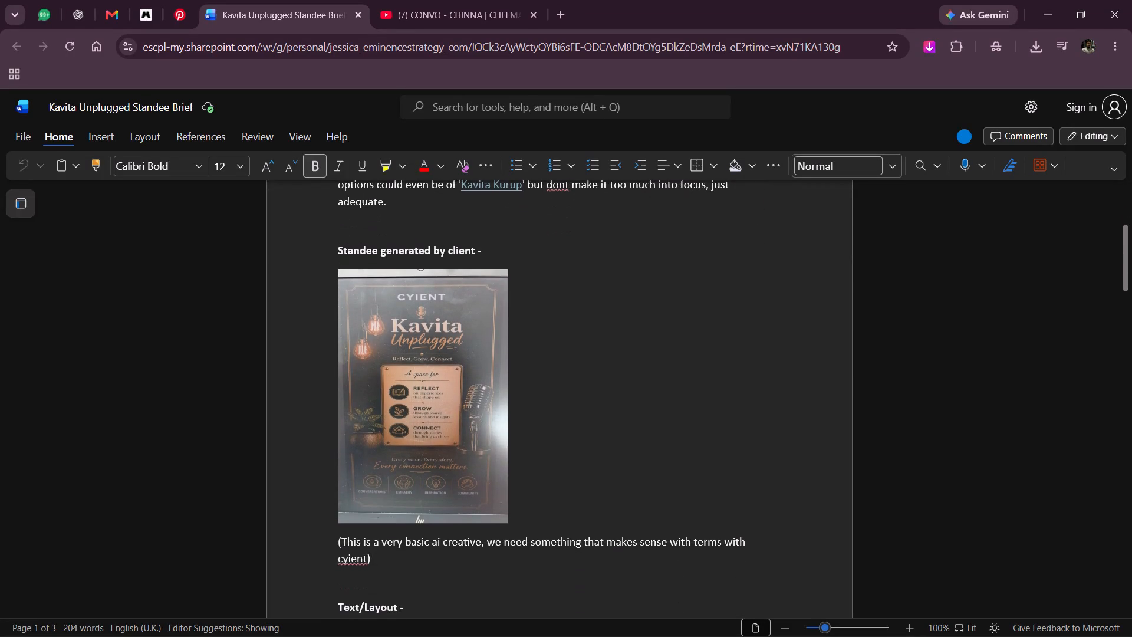
pyautogui.scroll(-2, 555, 440)
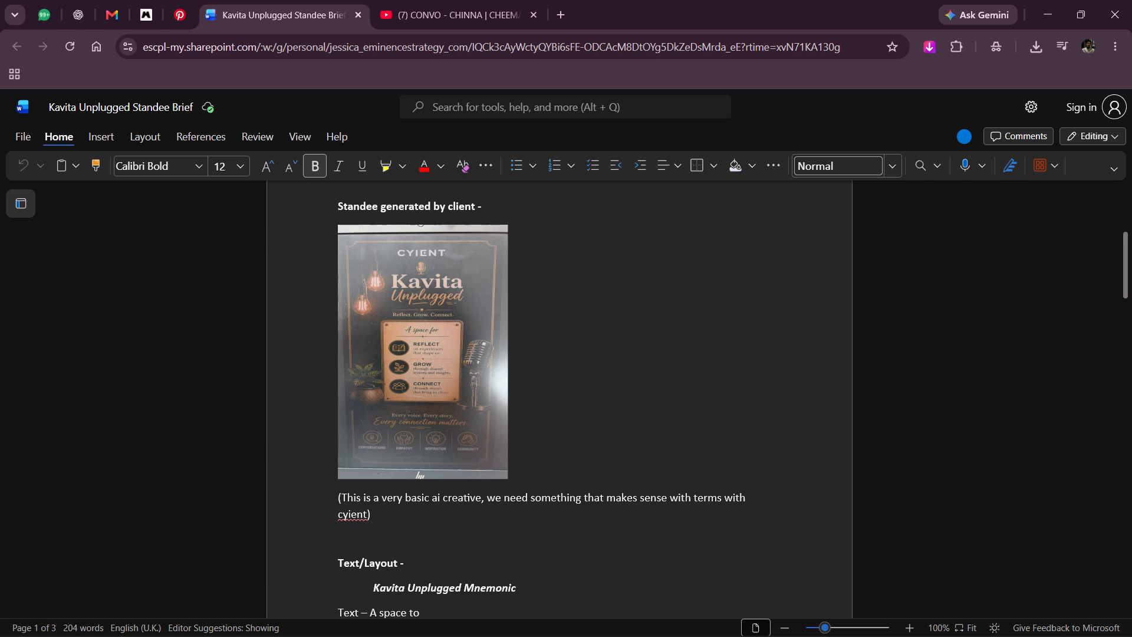
pyautogui.scroll(-2, 811, 492)
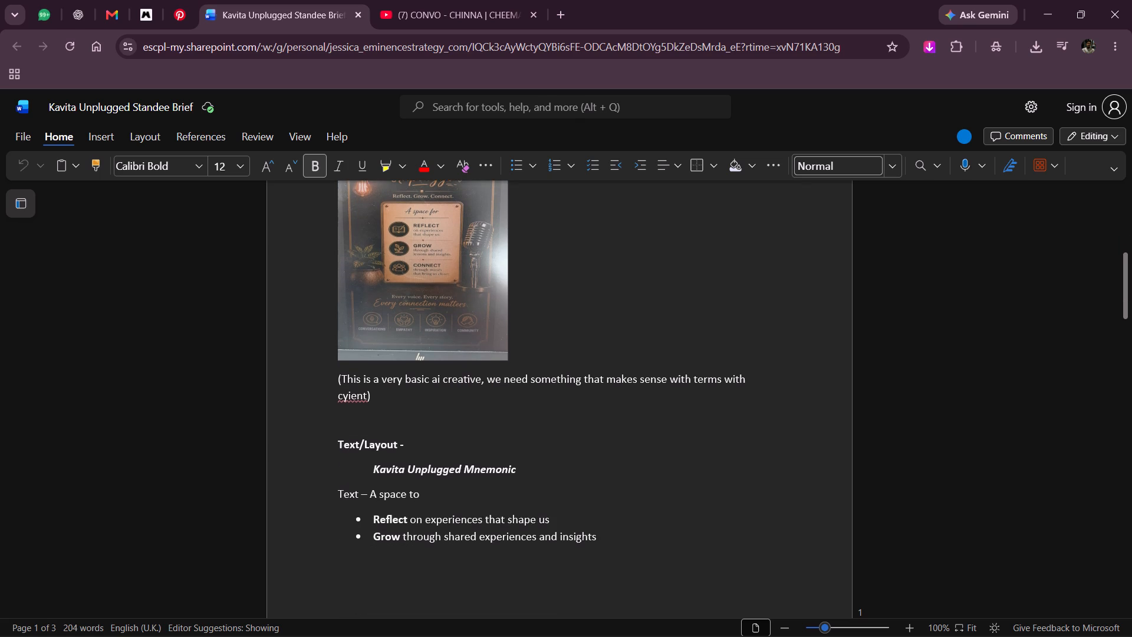
pyautogui.scroll(-2, 811, 492)
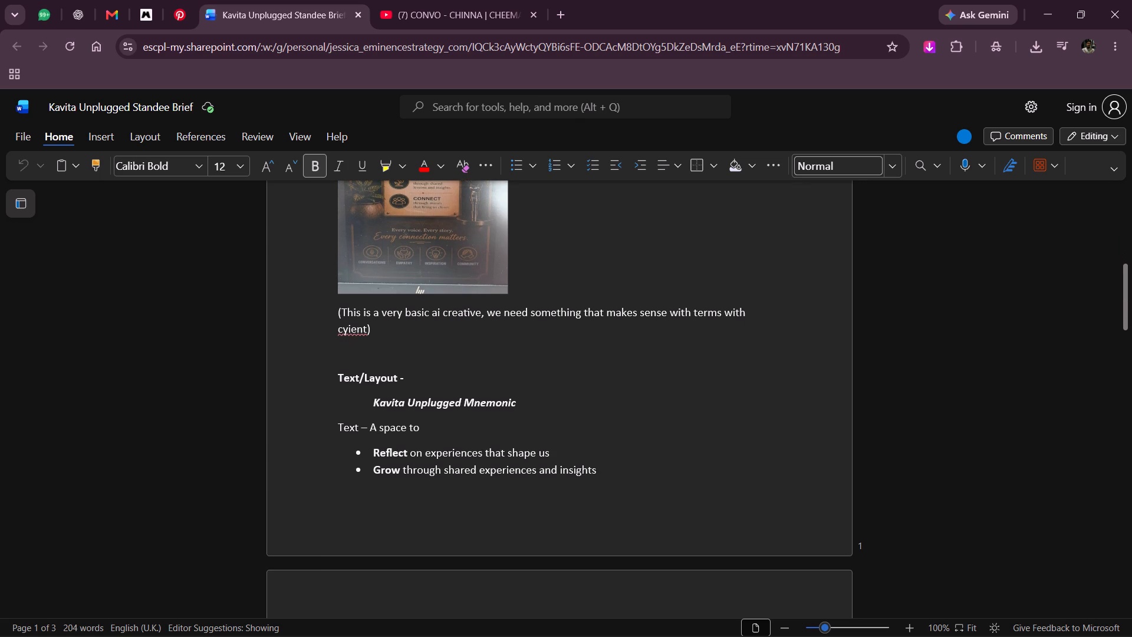
pyautogui.scroll(-1, 825, 488)
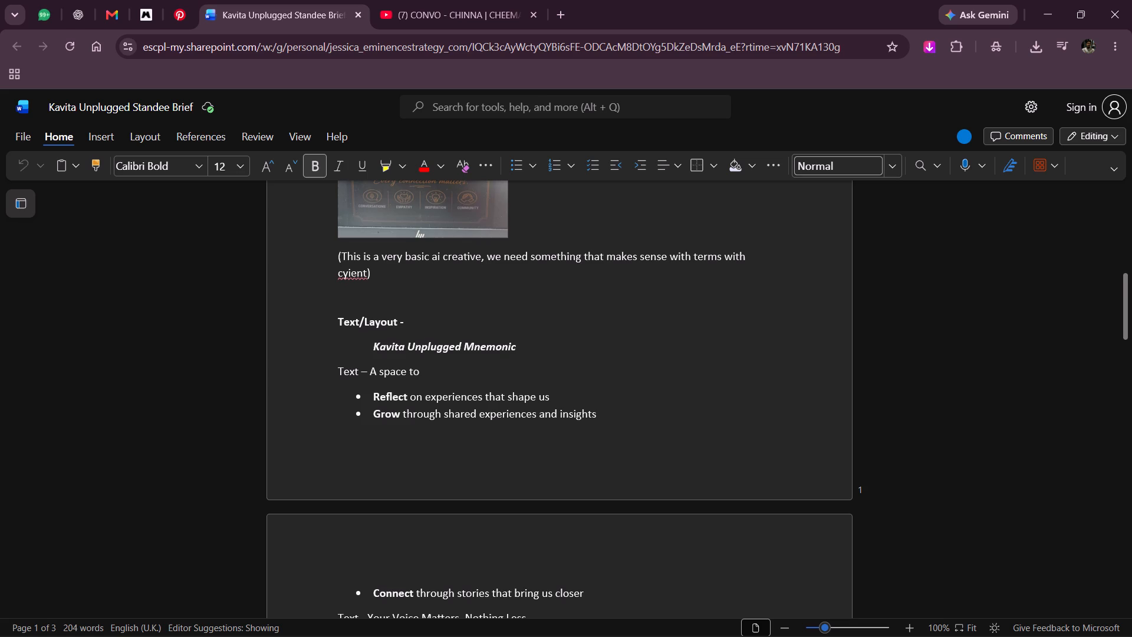
pyautogui.scroll(-1, 822, 501)
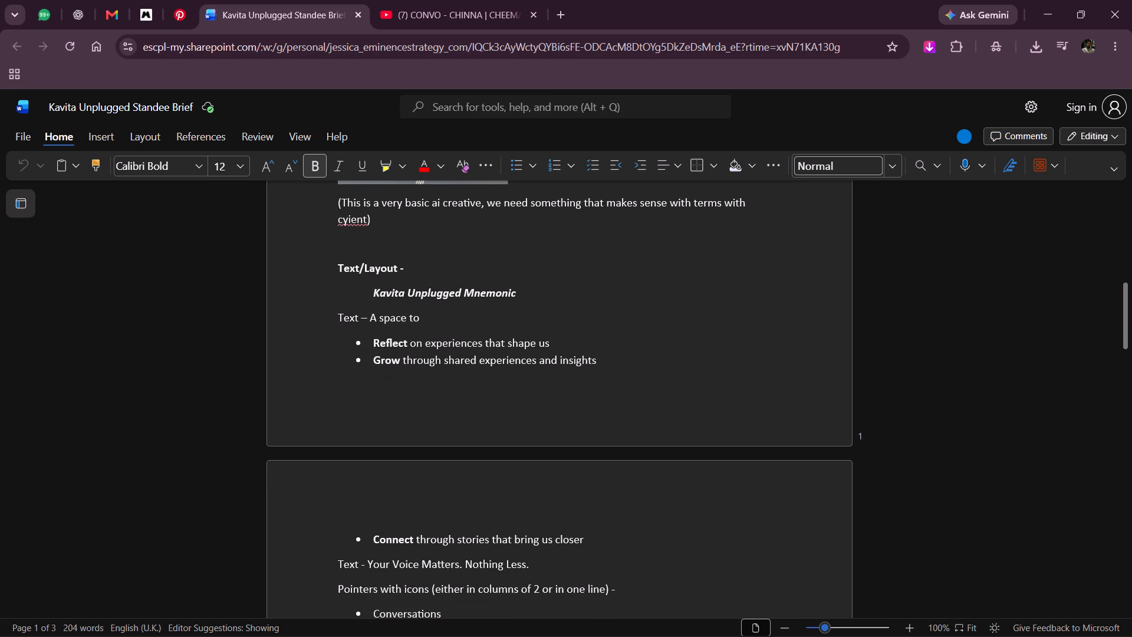
pyautogui.scroll(-1, 822, 501)
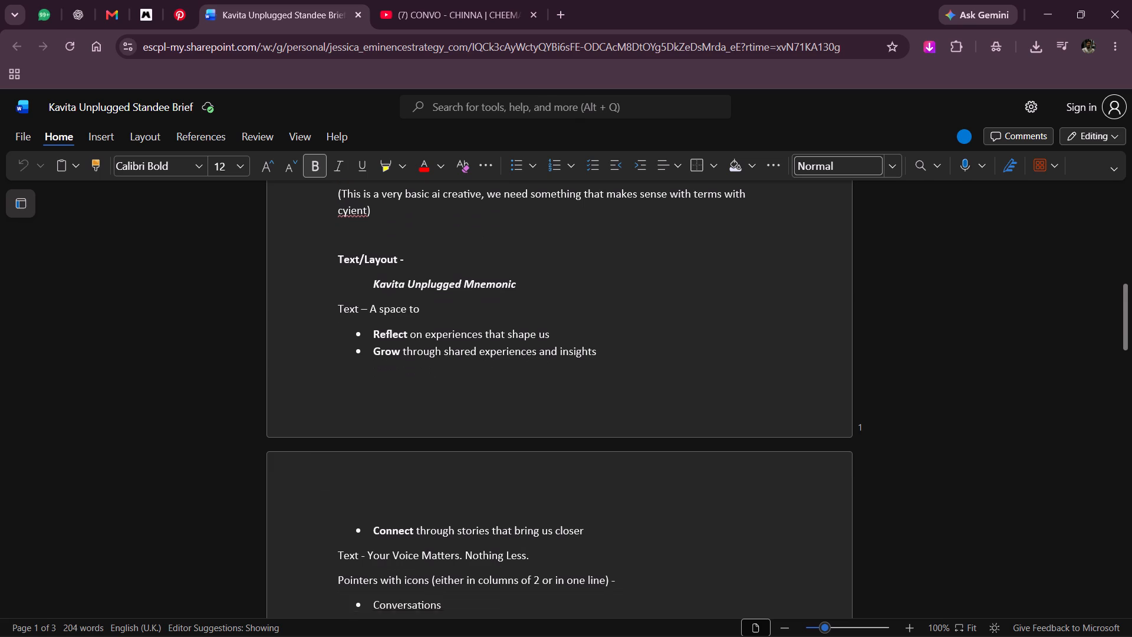
pyautogui.scroll(-2, 822, 501)
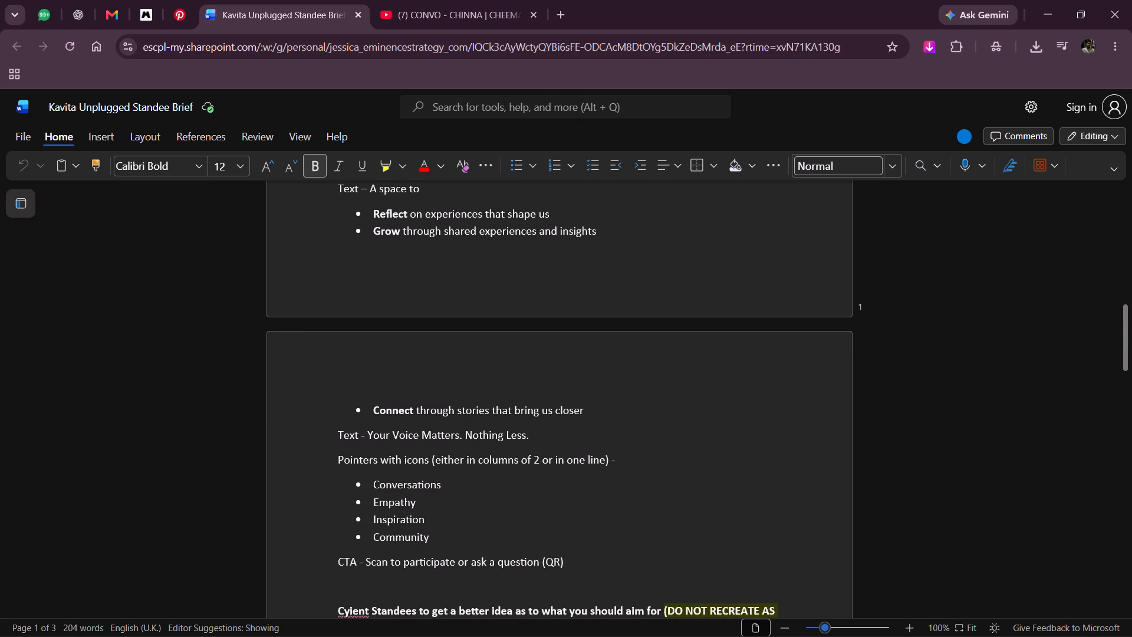
pyautogui.scroll(-2, 822, 501)
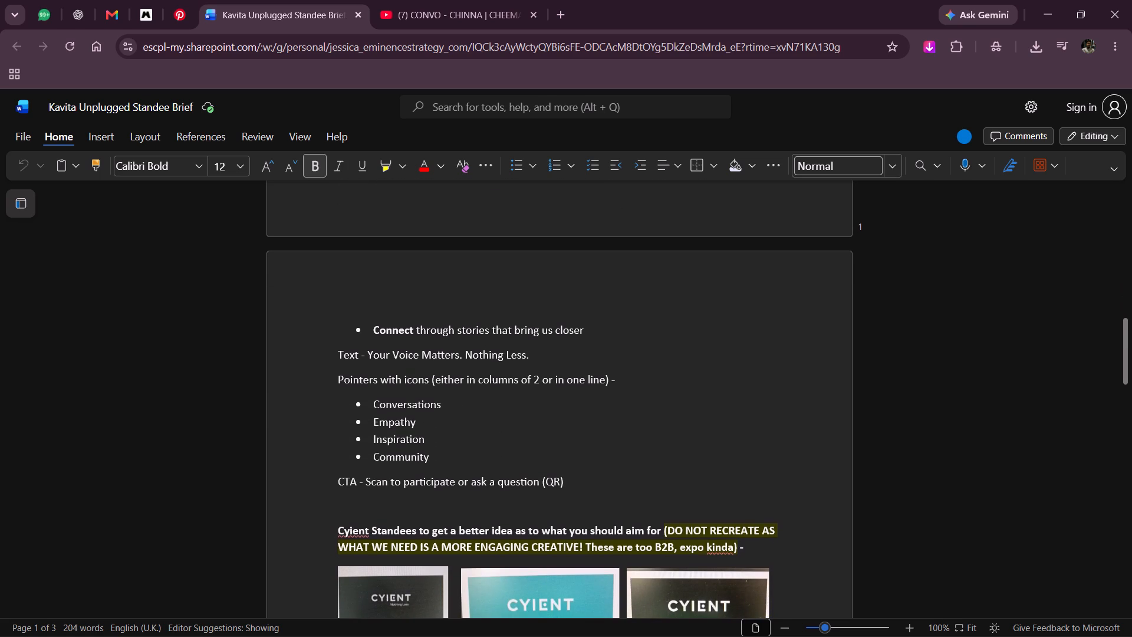
pyautogui.scroll(-1, 822, 501)
# Examine the Cyient reference standees on pages 2 and 3 and the note on what to aim for, dismissing the Armoury Crate notification.
pyautogui.scroll(-1, 822, 501)
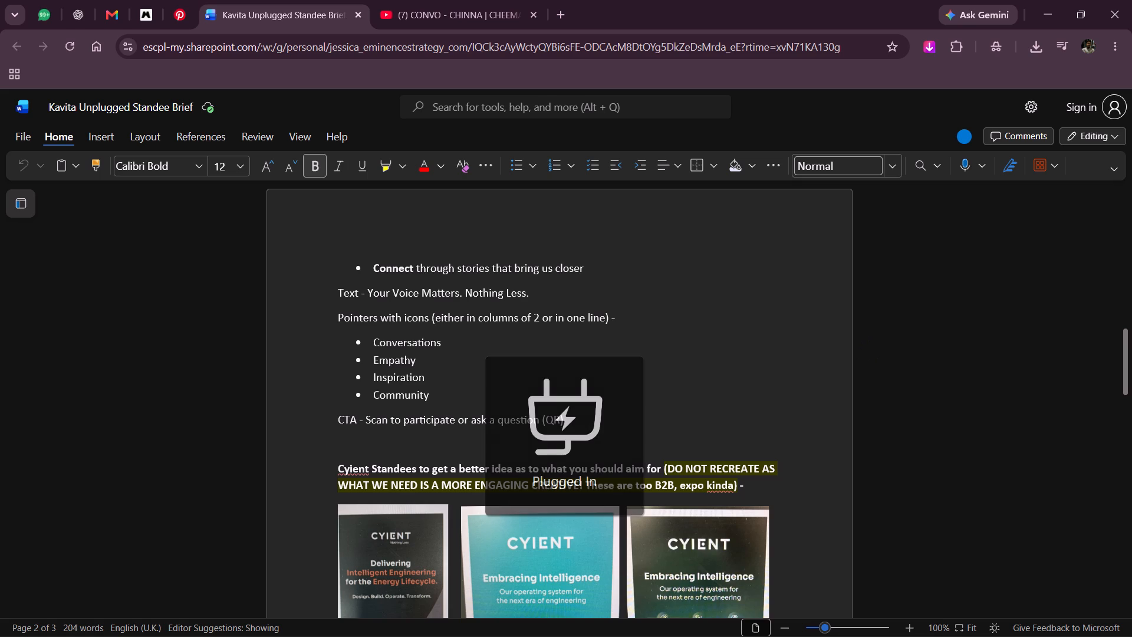
pyautogui.scroll(-1, 835, 374)
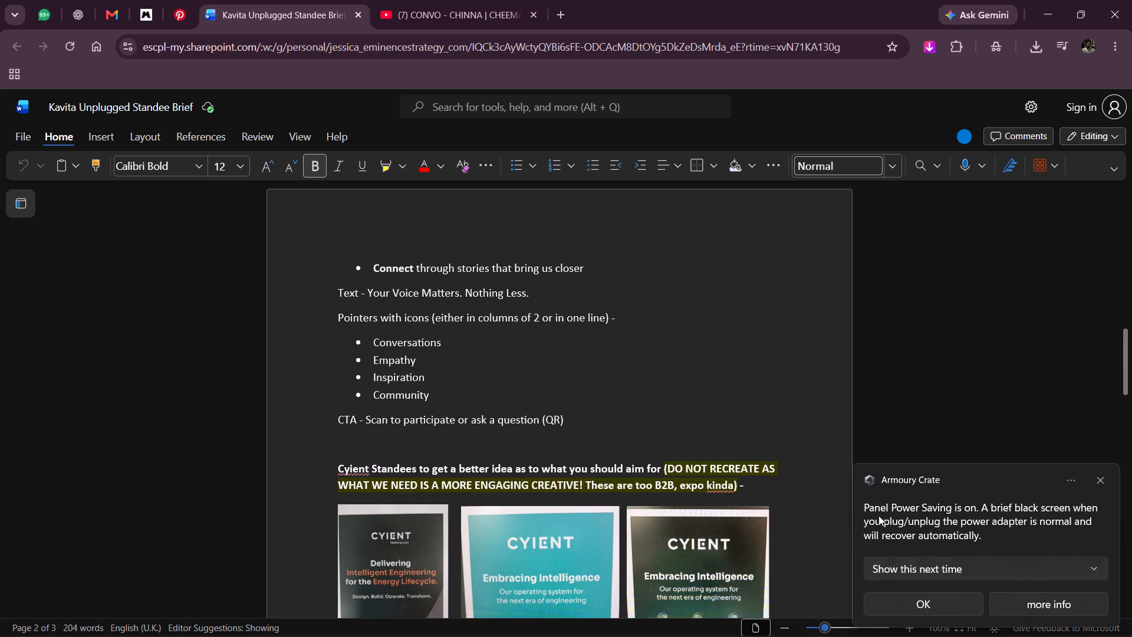
pyautogui.scroll(-1, 878, 515)
pyautogui.click(975, 608)
pyautogui.scroll(-1, 975, 608)
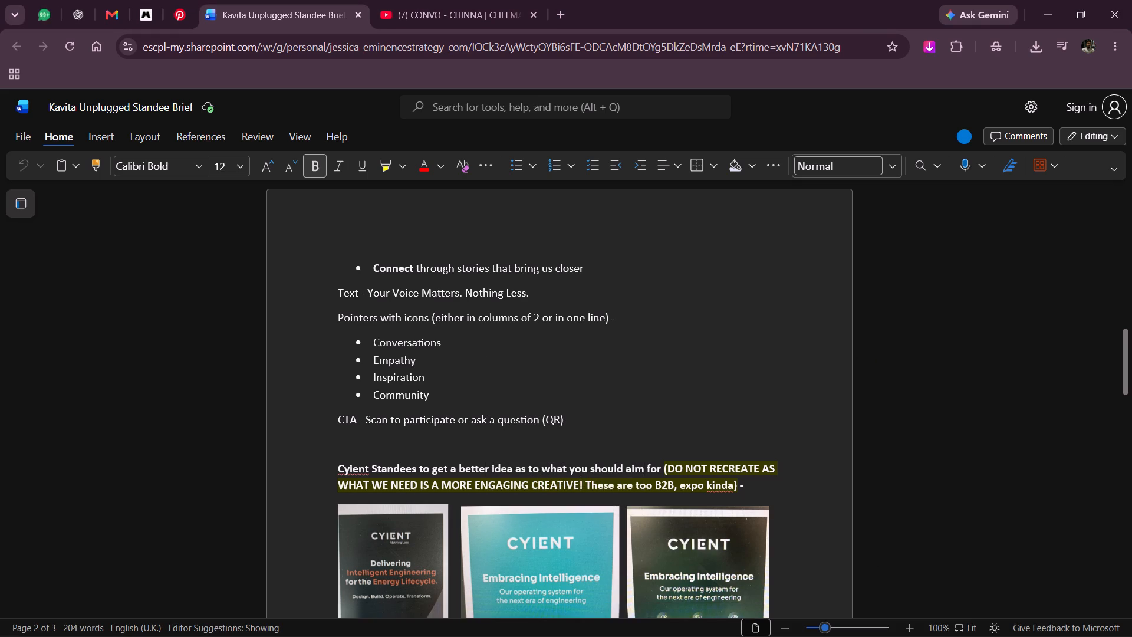
pyautogui.scroll(-2, 761, 492)
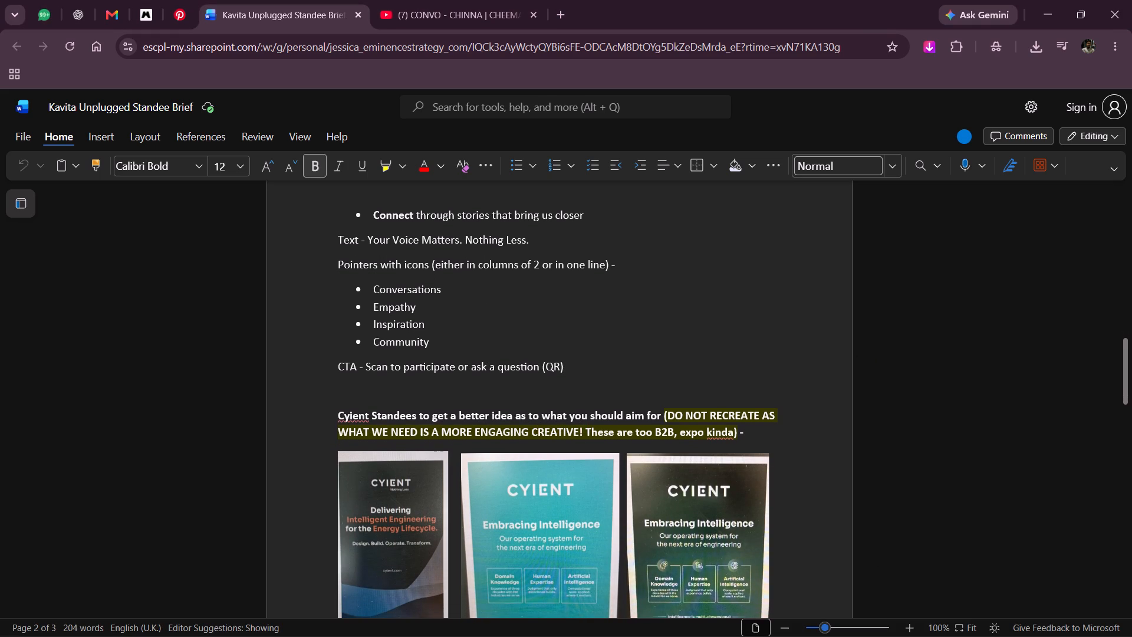
pyautogui.scroll(-2, 779, 484)
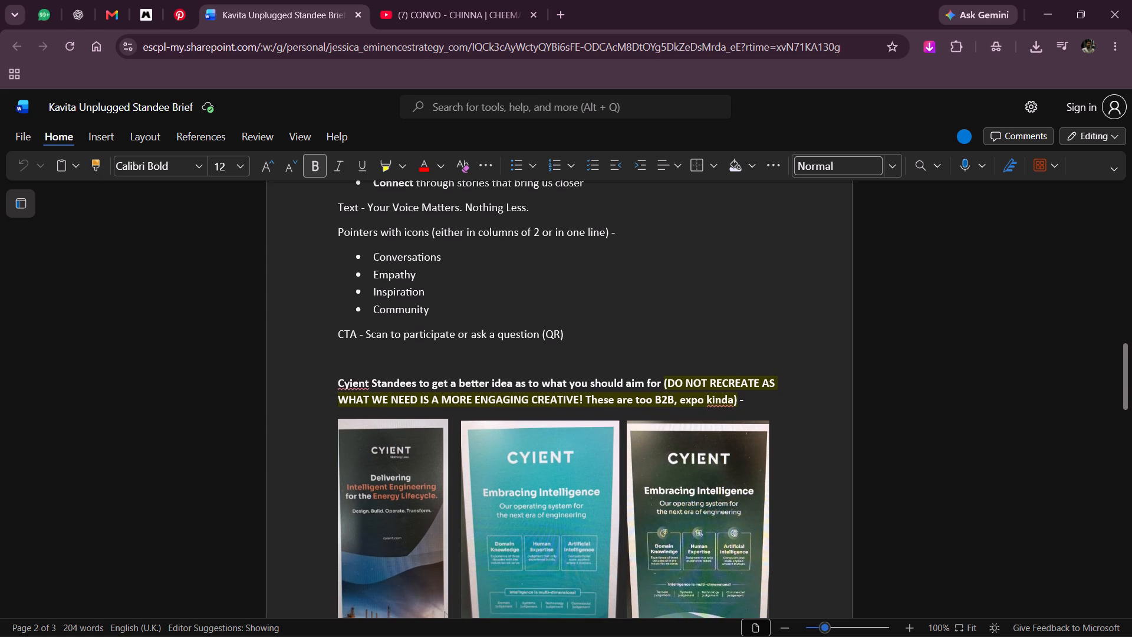
pyautogui.scroll(-1, 789, 483)
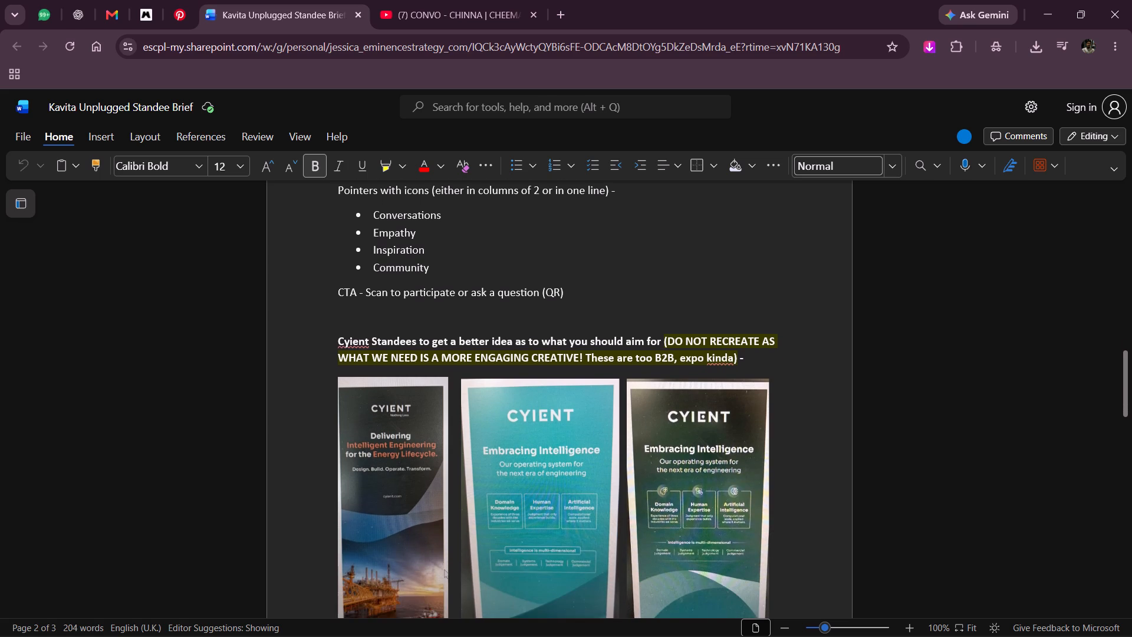
pyautogui.scroll(-2, 789, 483)
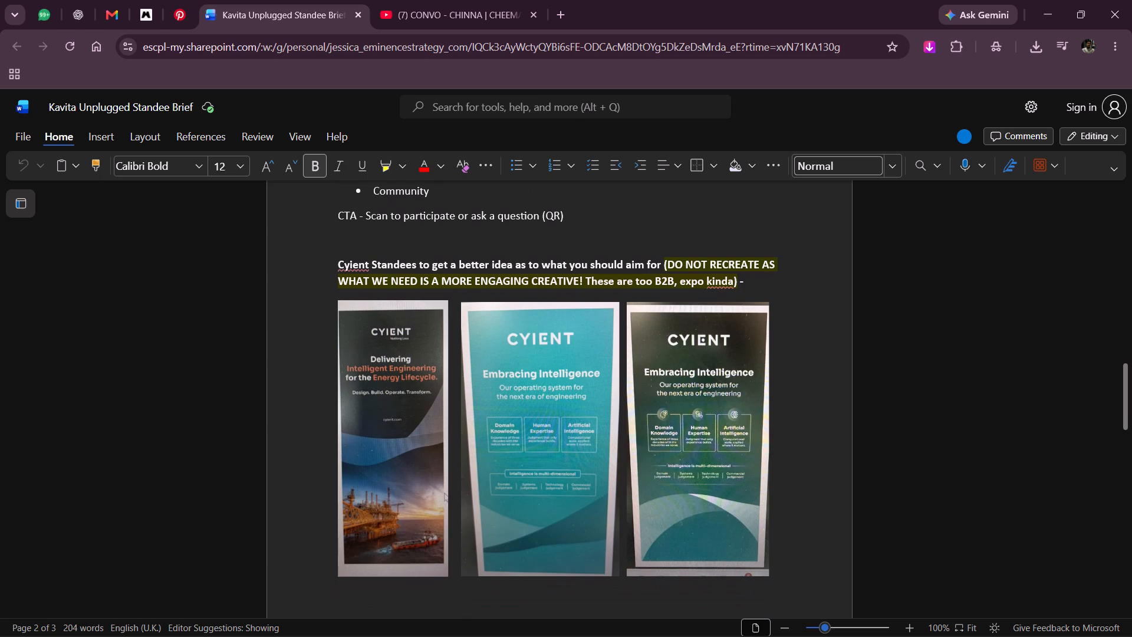
pyautogui.scroll(-4, 789, 483)
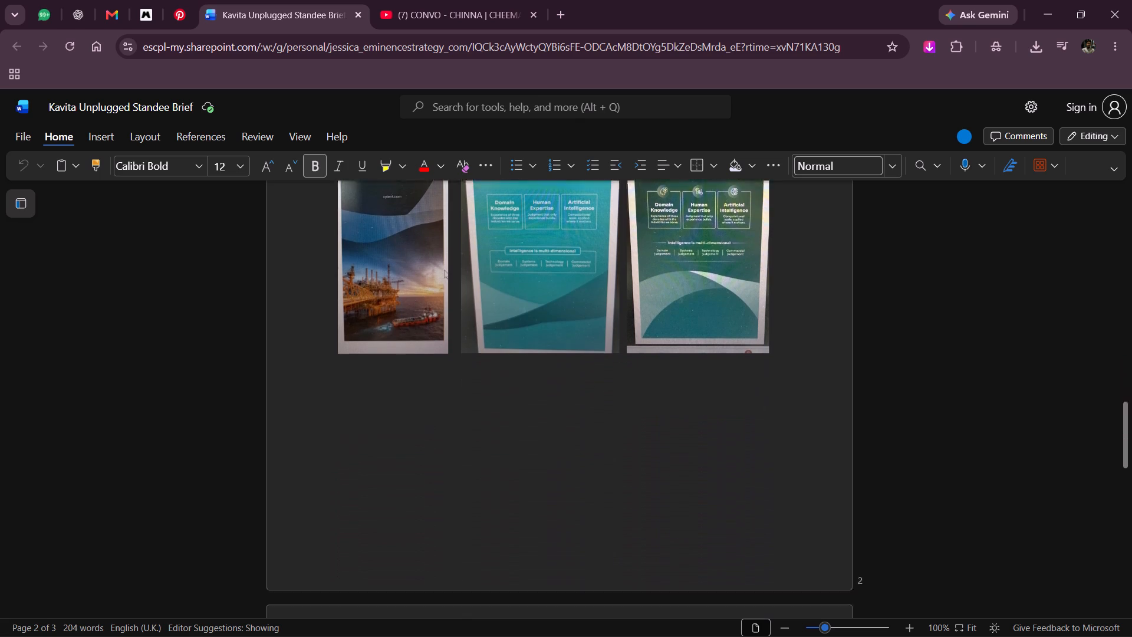
pyautogui.scroll(-2, 789, 483)
pyautogui.scroll(1, 789, 483)
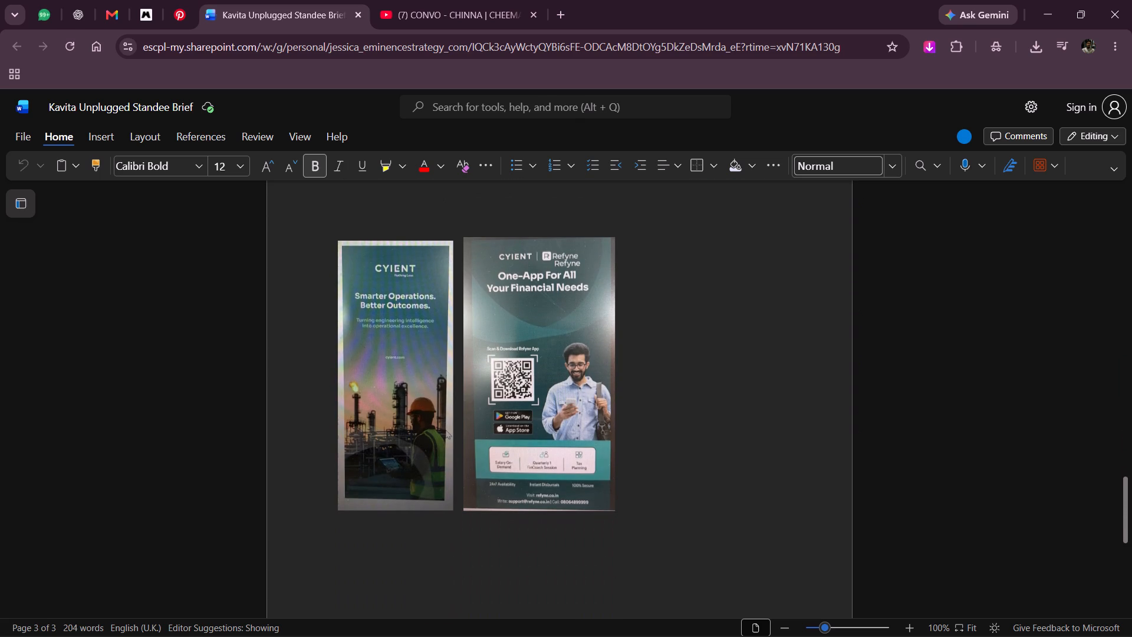
pyautogui.scroll(1, 789, 483)
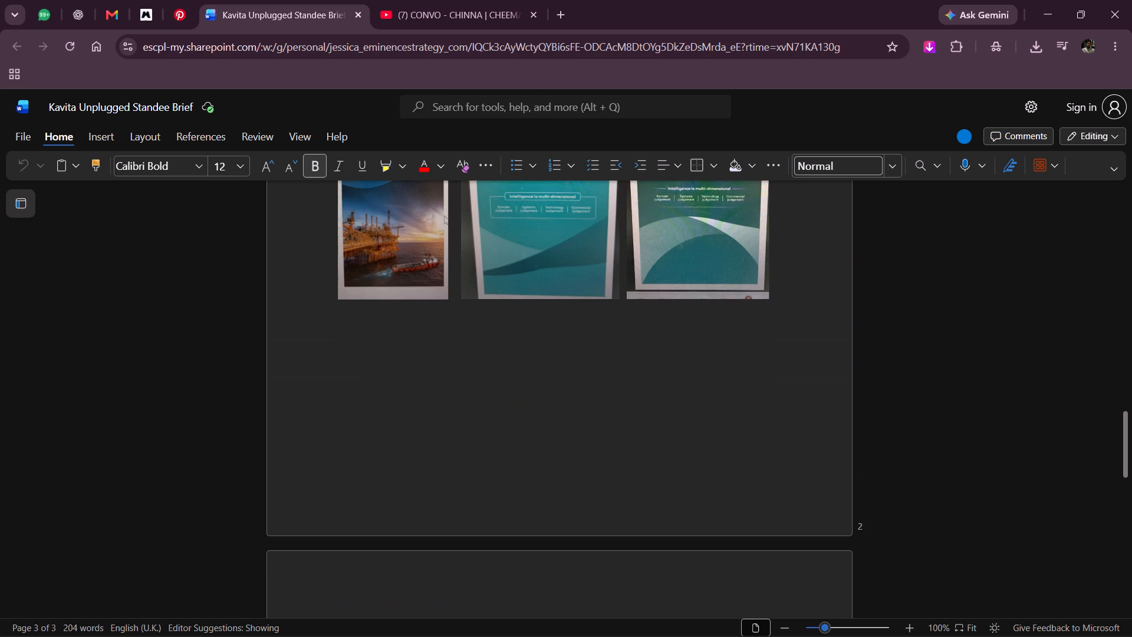
pyautogui.scroll(1, 789, 483)
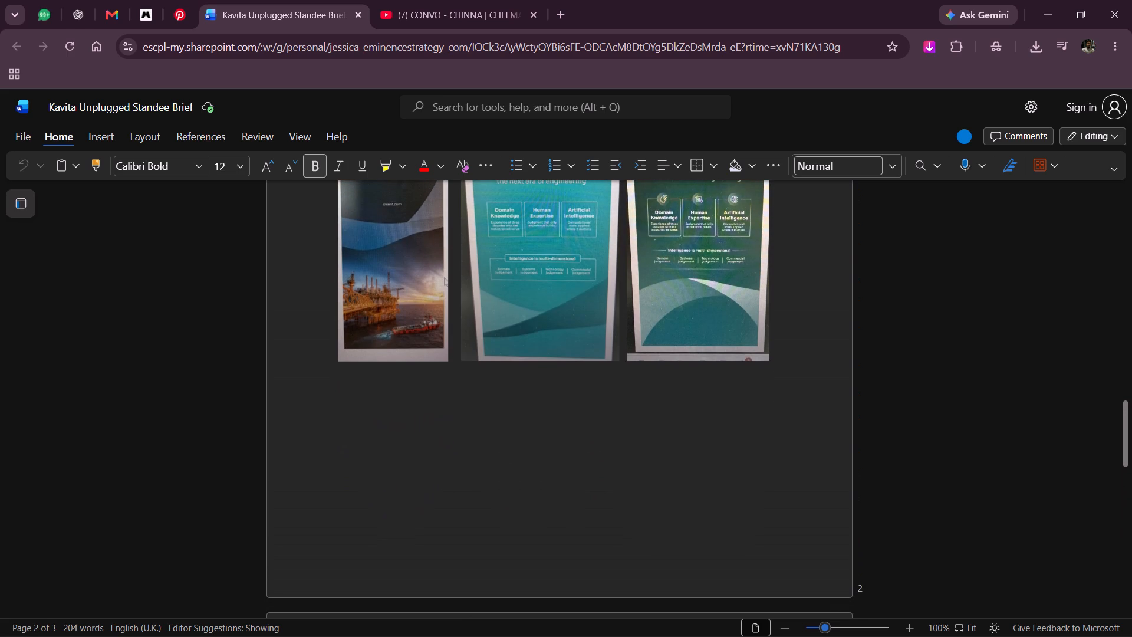
pyautogui.scroll(2, 799, 487)
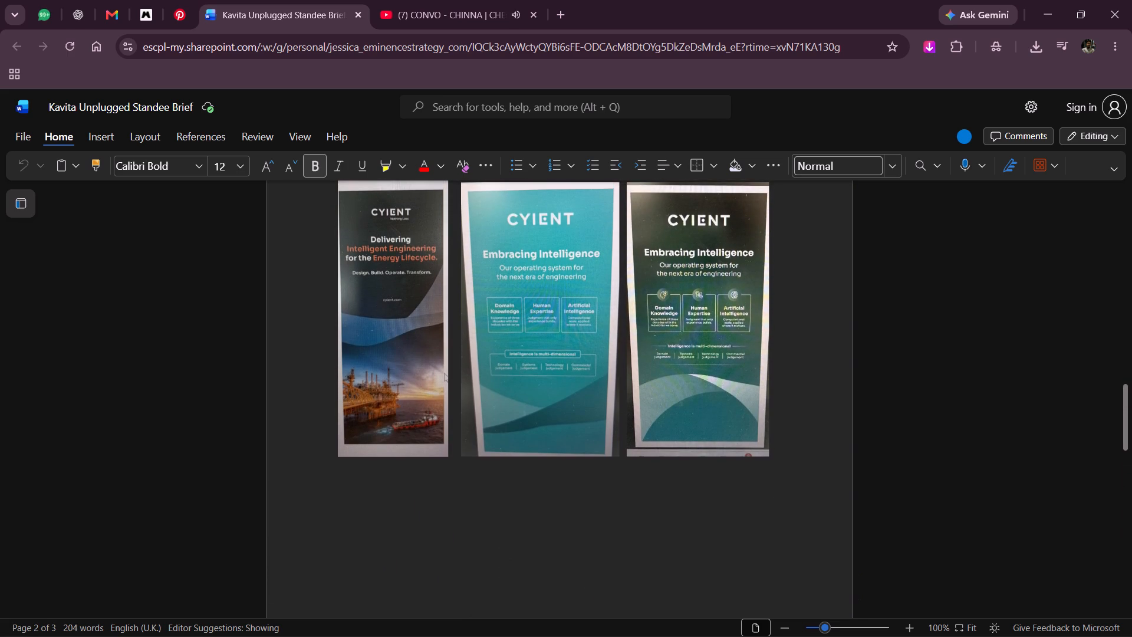
pyautogui.scroll(1, 811, 468)
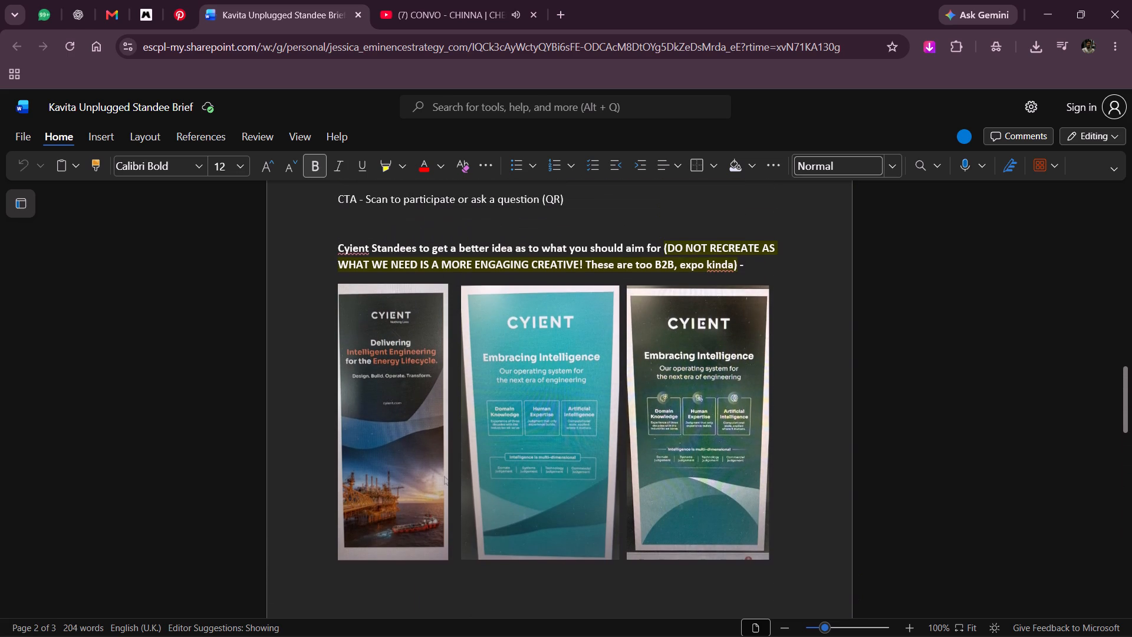
pyautogui.scroll(2, 811, 468)
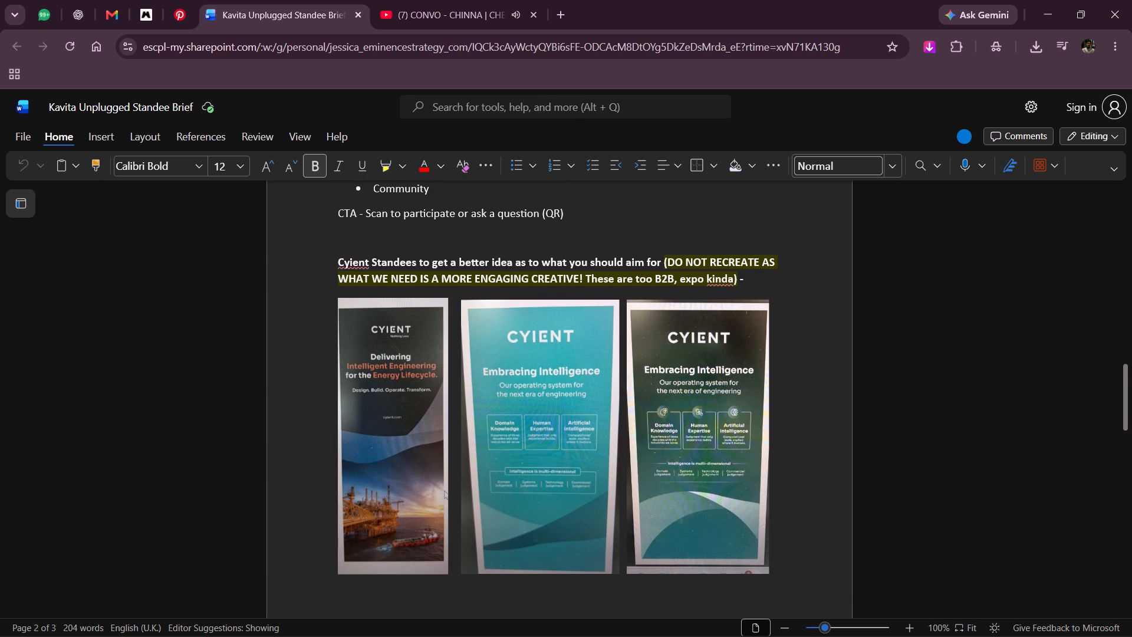
pyautogui.scroll(1, 824, 464)
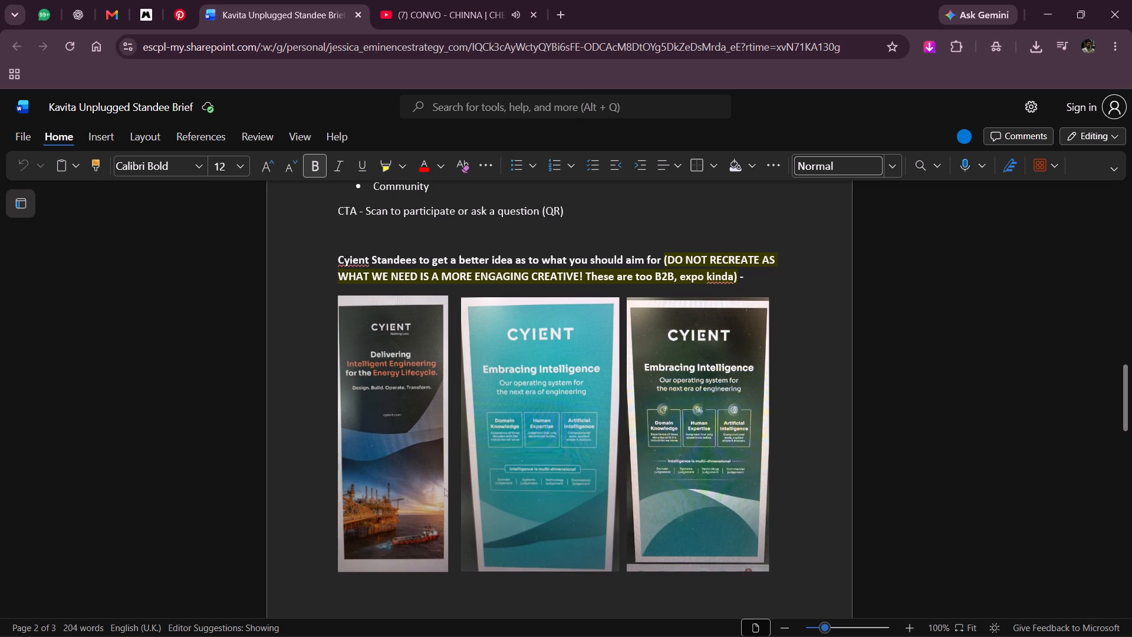
# Copy the brief's opening text, from the Kavita Unplugged Standee Brief title through the paragraph asking for about 3 options.
pyautogui.scroll(1, 828, 442)
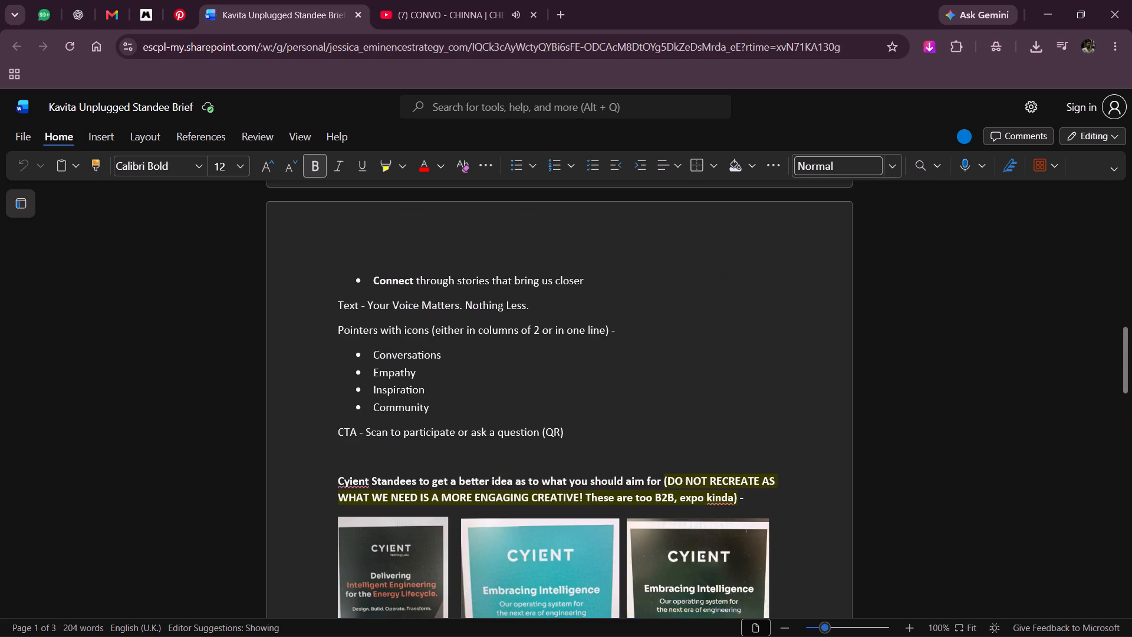
pyautogui.scroll(9, 828, 442)
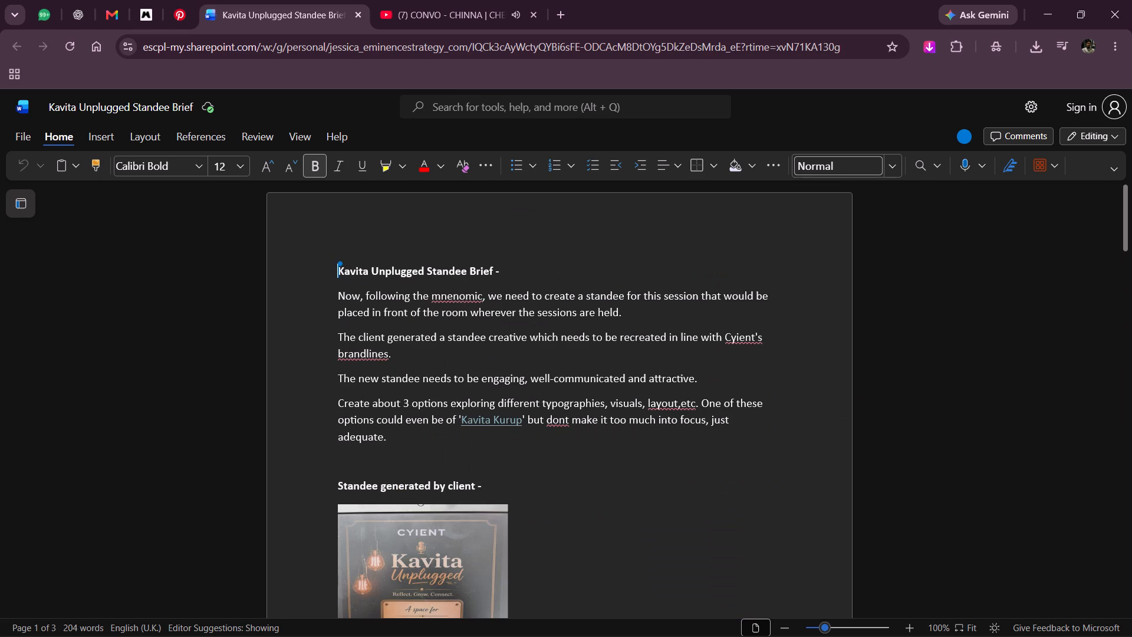
pyautogui.scroll(-2, 724, 437)
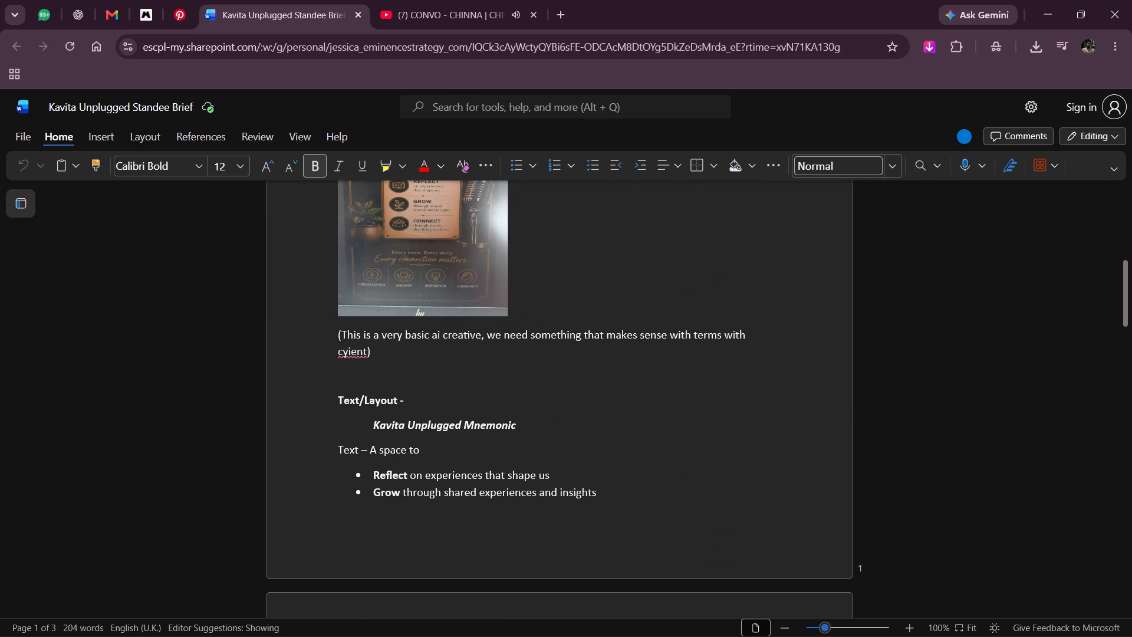
pyautogui.scroll(1, 712, 435)
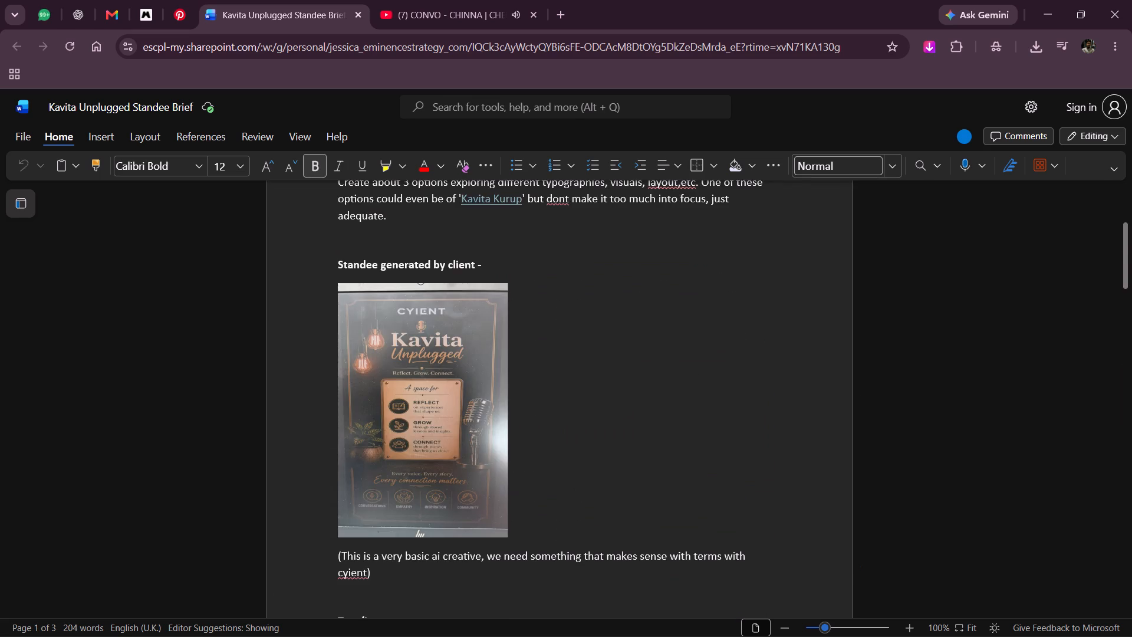
pyautogui.scroll(1, 712, 435)
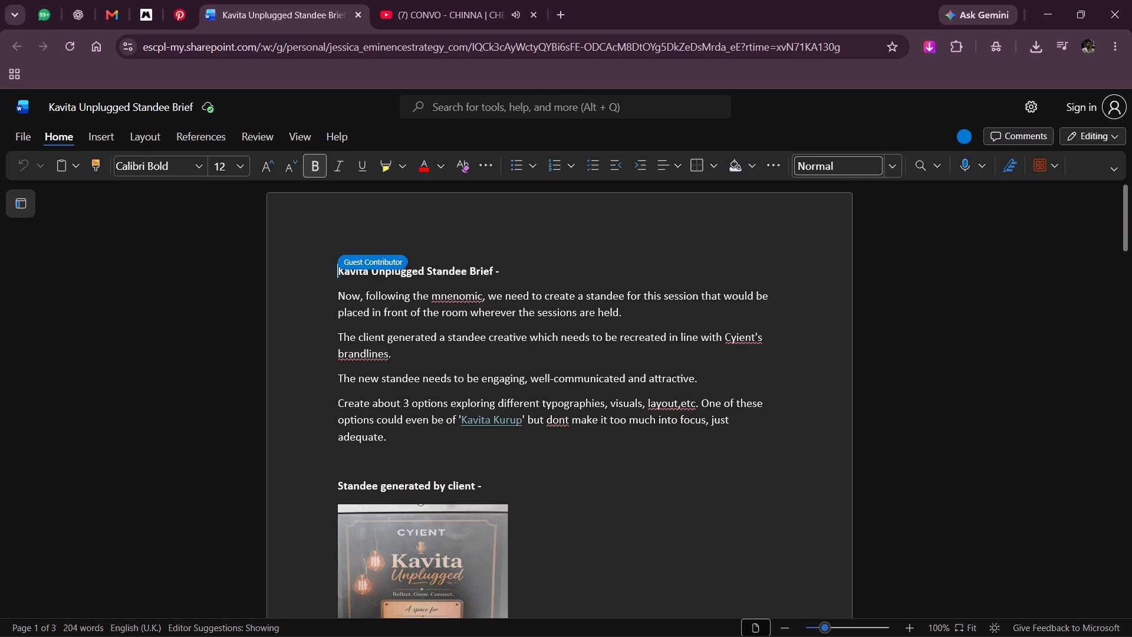
pyautogui.moveTo(335, 268); pyautogui.dragTo(720, 453)
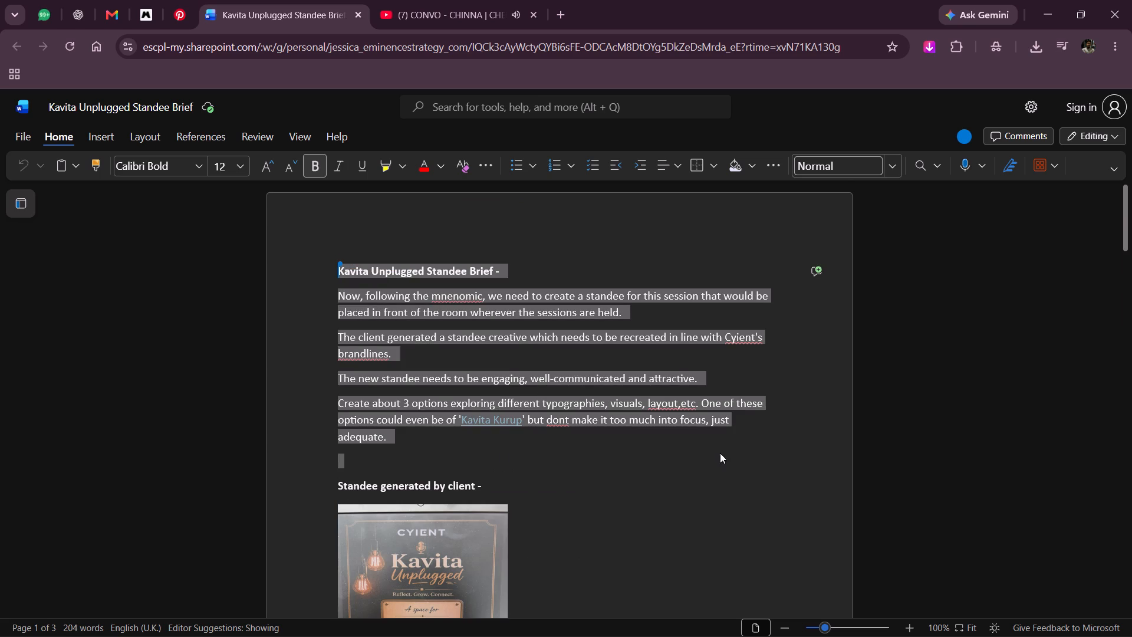
pyautogui.moveTo(720, 453); pyautogui.dragTo(722, 455)
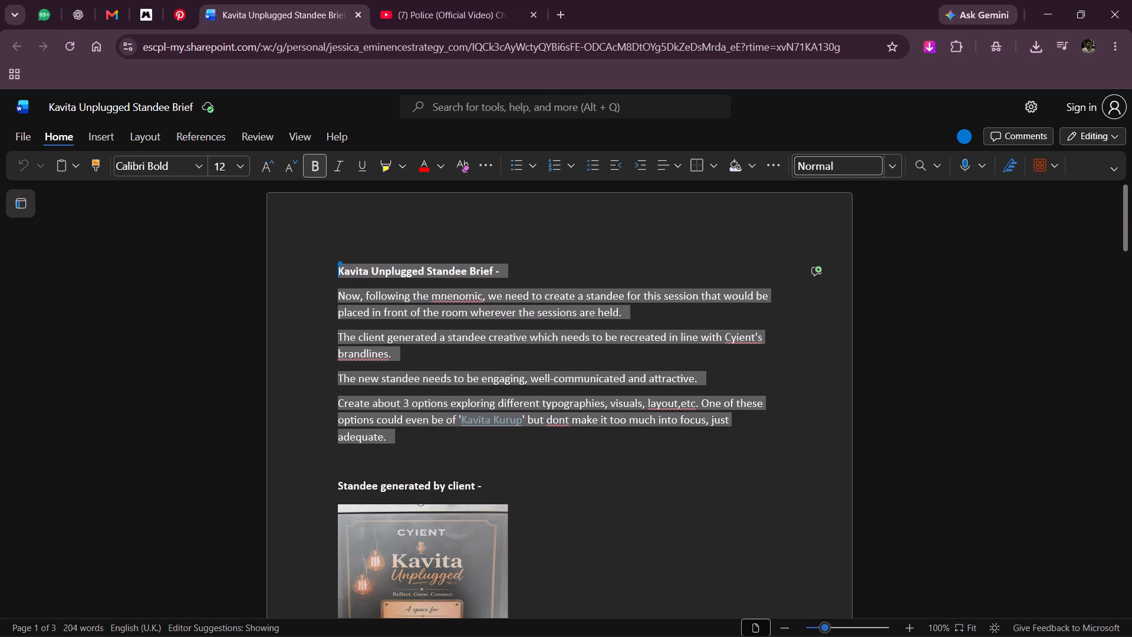
pyautogui.moveTo(722, 455); pyautogui.dragTo(771, 456)
pyautogui.hotkey('ctrl', 'c')
# Copy the page 1 text from the basic AI creative remark under the client's standee through the Grow bullet.
pyautogui.scroll(-2, 765, 447)
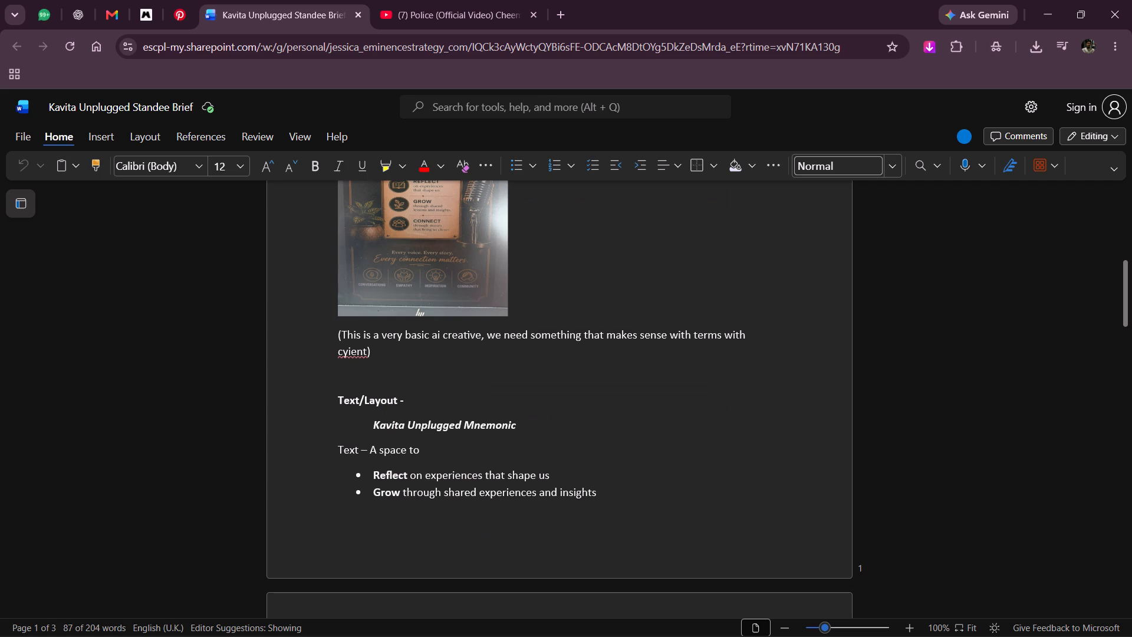
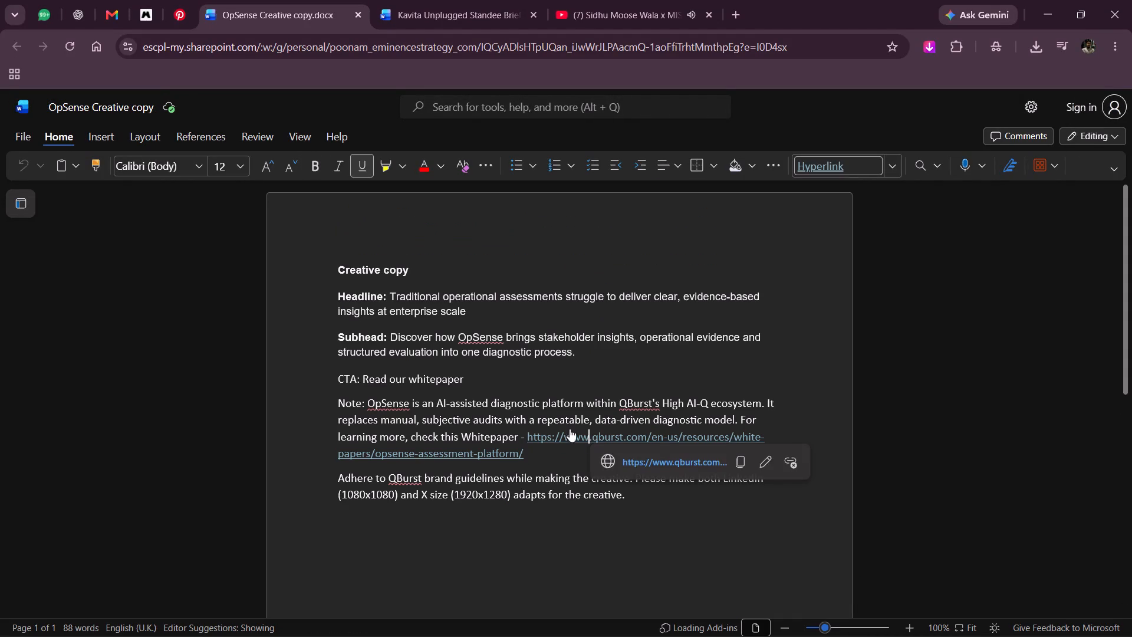
# Open the QBurst whitepaper linked in the OpSense Creative copy document, and close both that document and the whitepaper page.
pyautogui.click(645, 461)
pyautogui.click(348, 16)
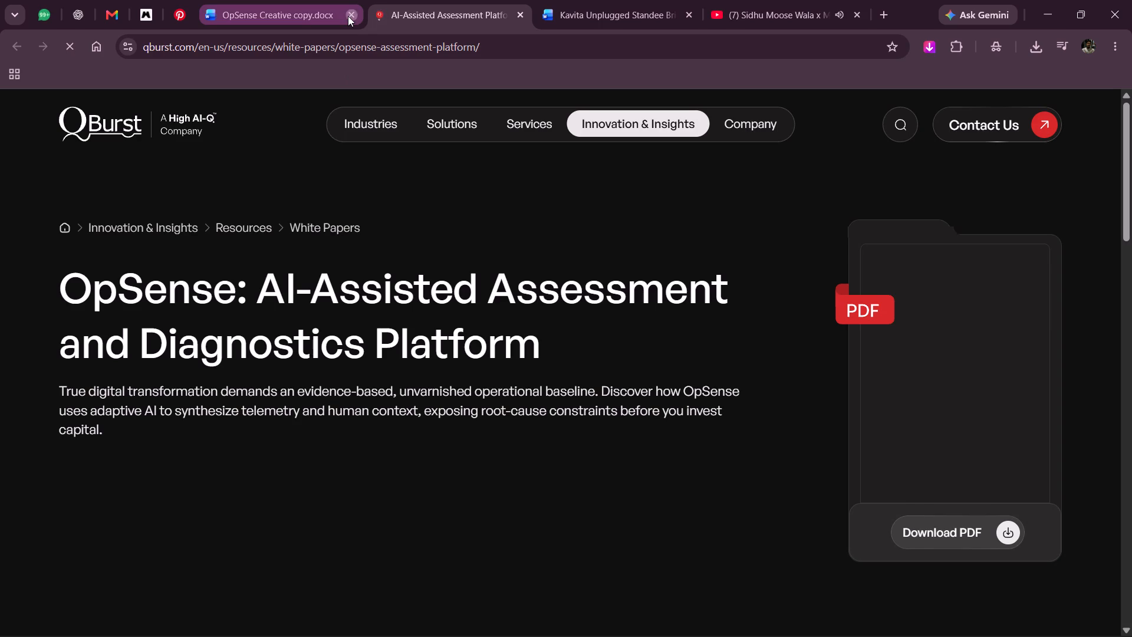
pyautogui.click(356, 11)
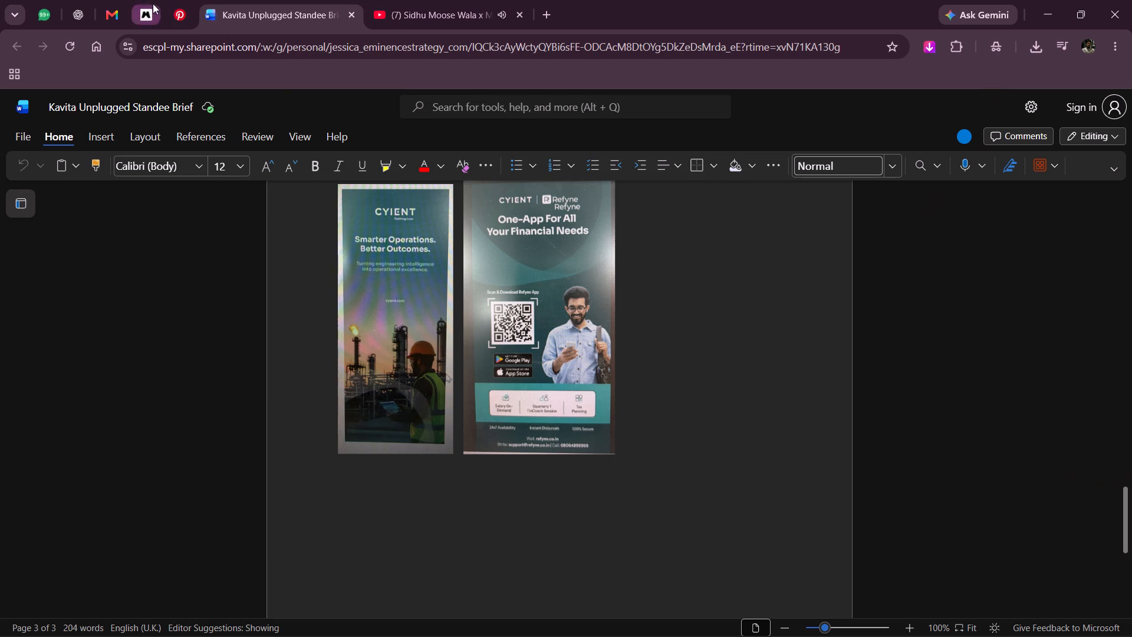
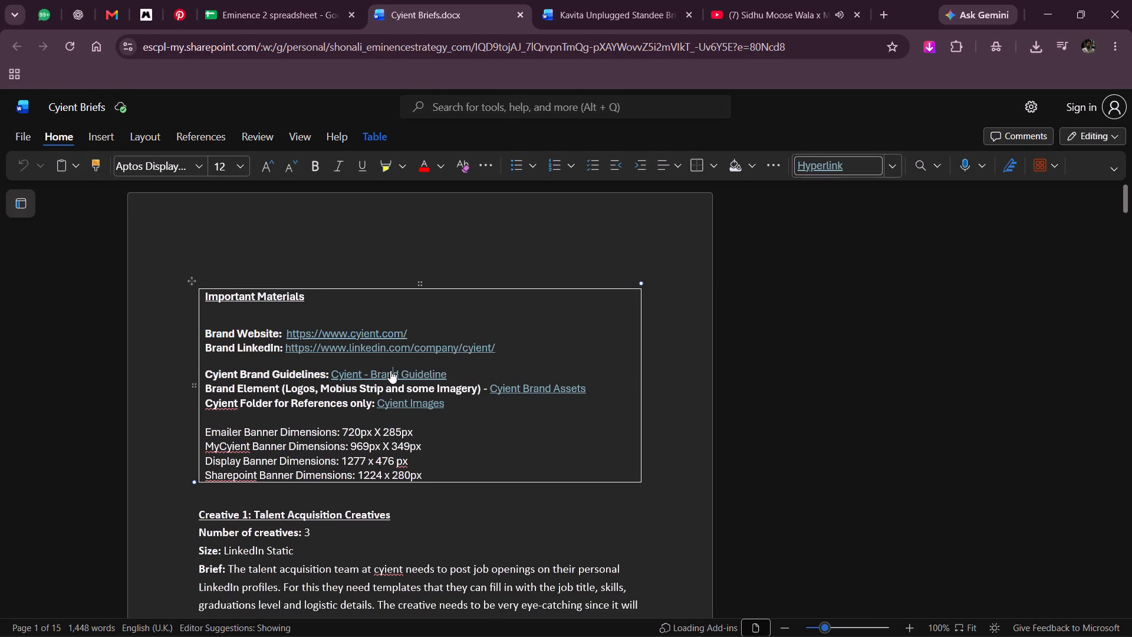
# Open the Cyient - Brand Guideline PDF linked in the Cyient Briefs document and download it.
pyautogui.click(456, 394)
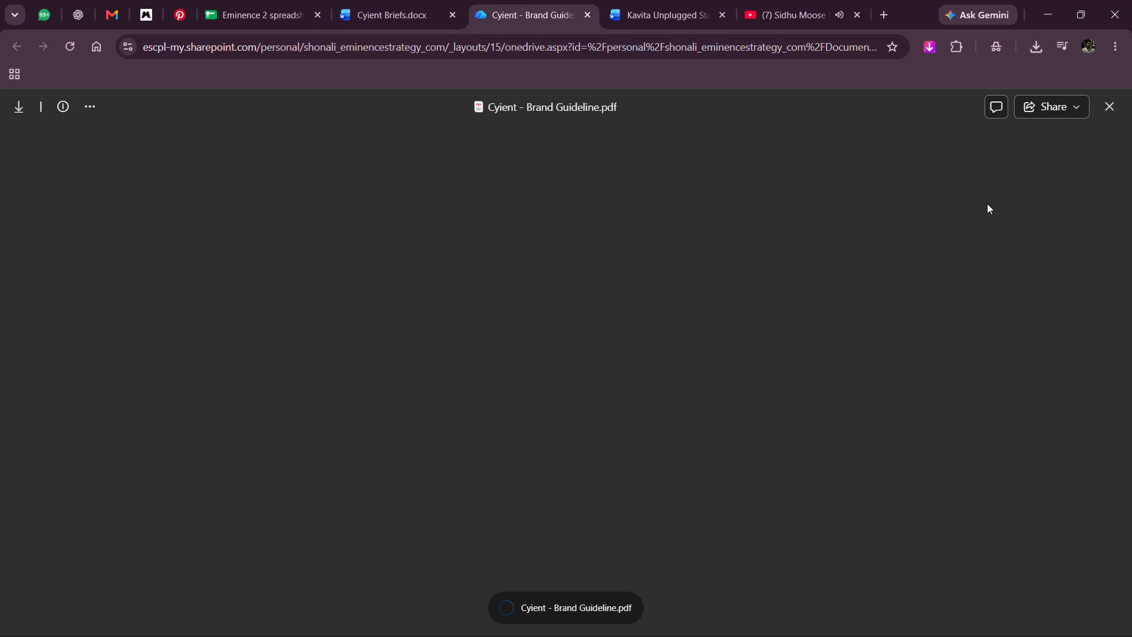
pyautogui.click(24, 107)
pyautogui.click(1028, 44)
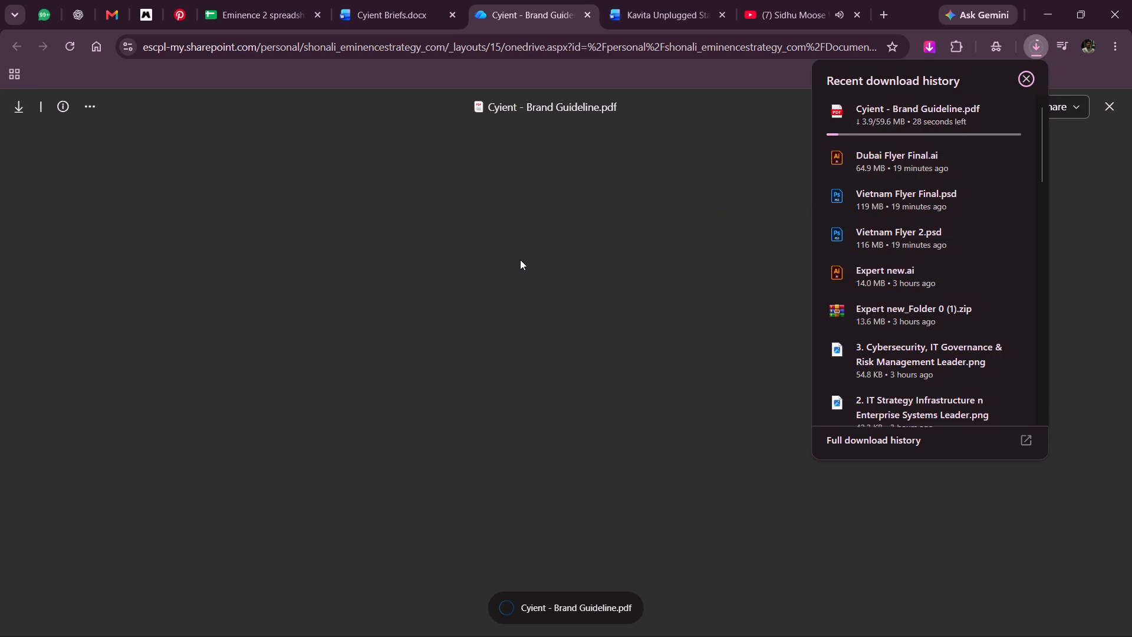
pyautogui.click(520, 260)
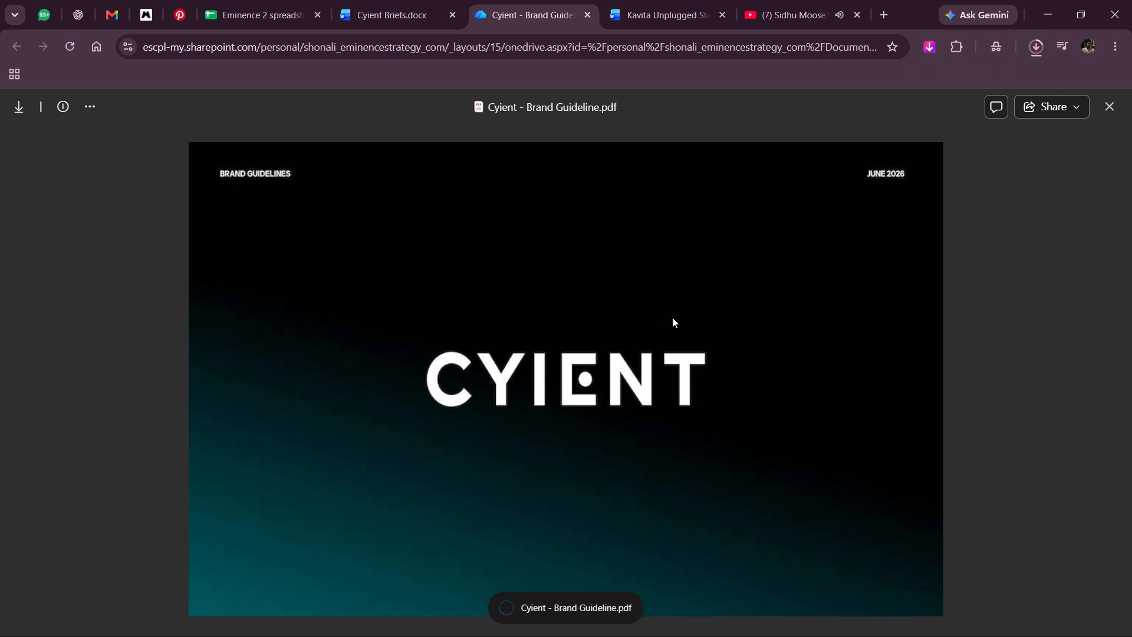
pyautogui.scroll(-3, 777, 317)
pyautogui.scroll(-4, 1061, 281)
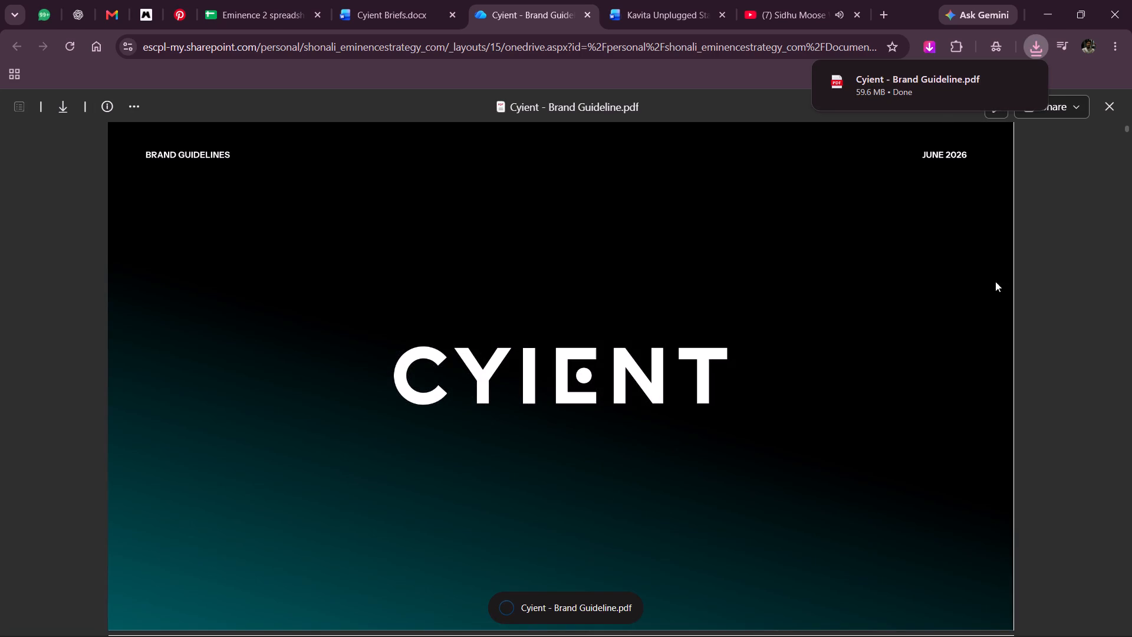
pyautogui.click(1052, 0)
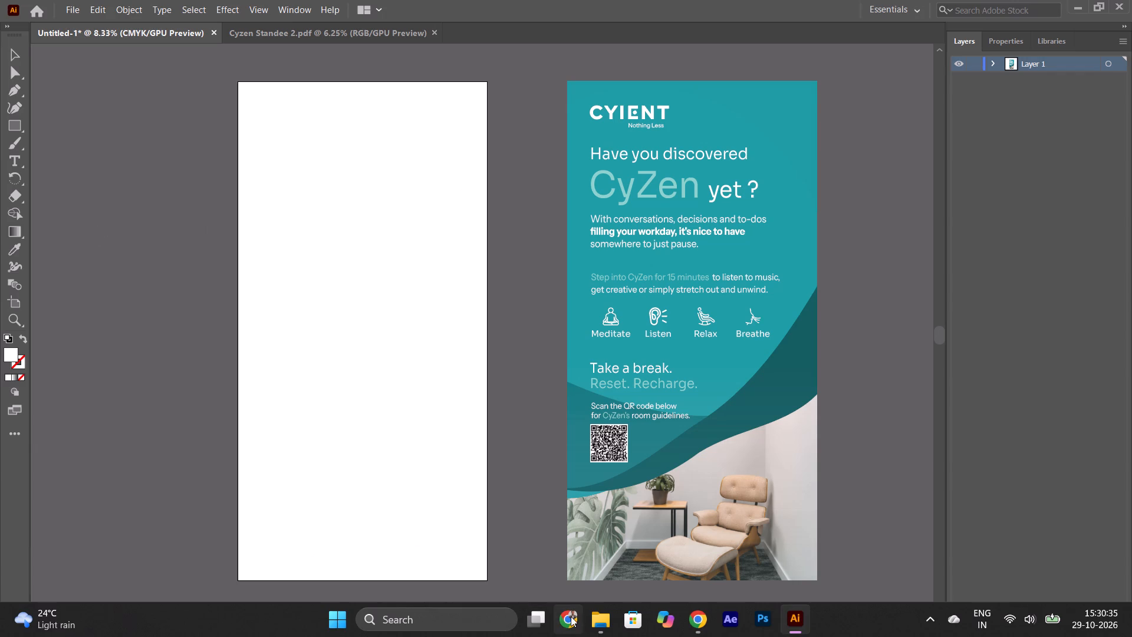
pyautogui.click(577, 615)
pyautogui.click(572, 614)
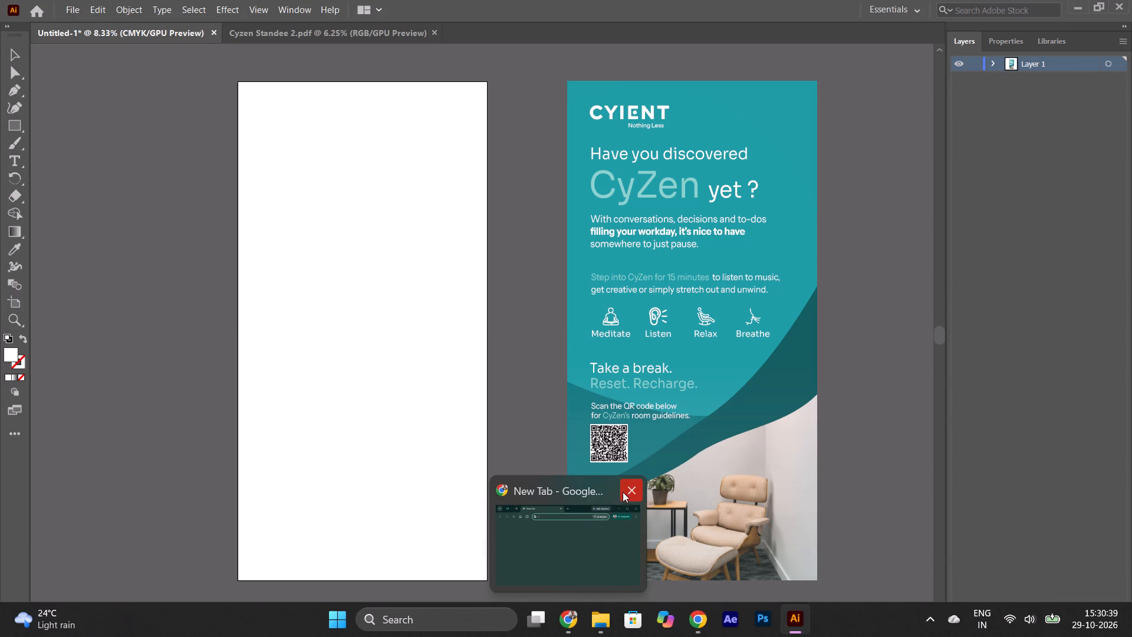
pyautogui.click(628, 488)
# Move the downloaded Cyient - Brand Guideline PDF from the Downloads folder to the Eminence folder.
pyautogui.click(590, 625)
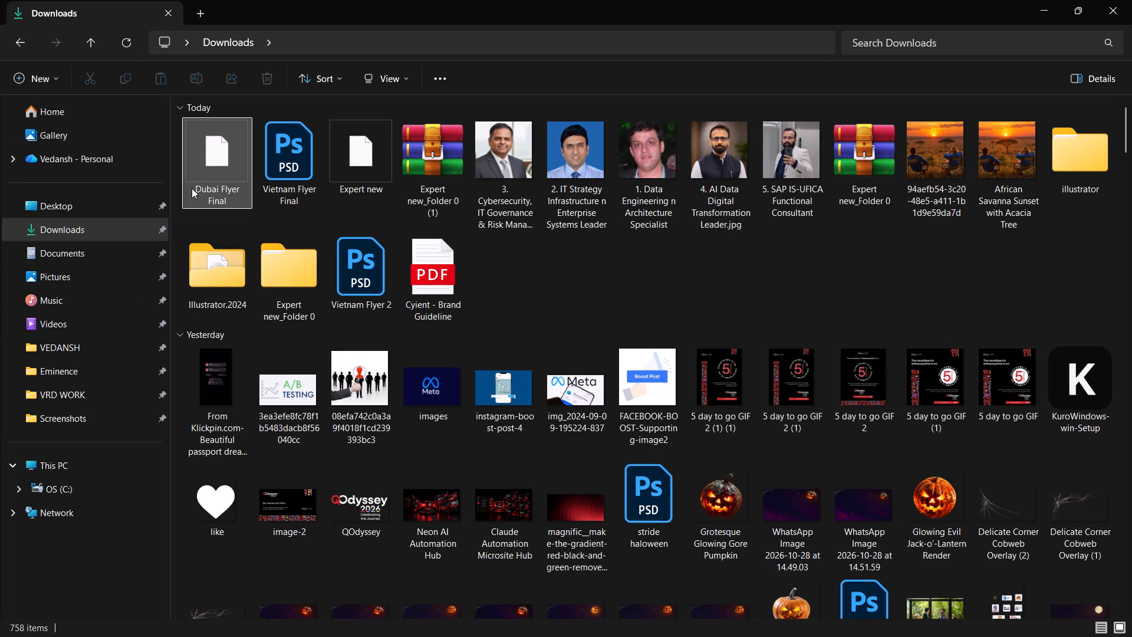
pyautogui.click(420, 278)
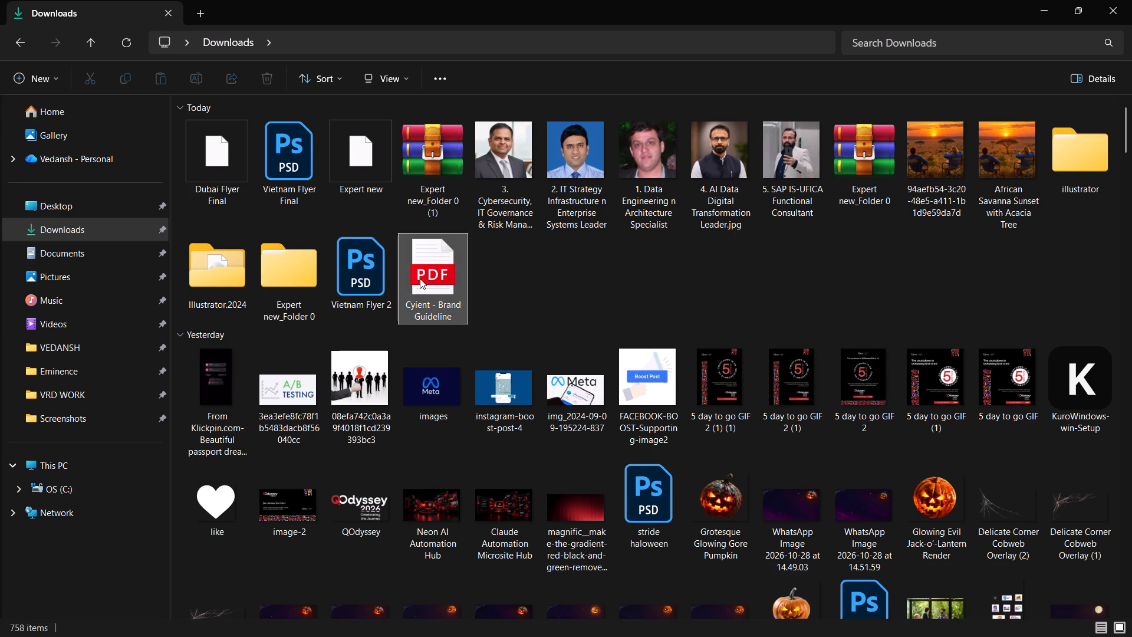
pyautogui.moveTo(430, 281); pyautogui.dragTo(112, 372)
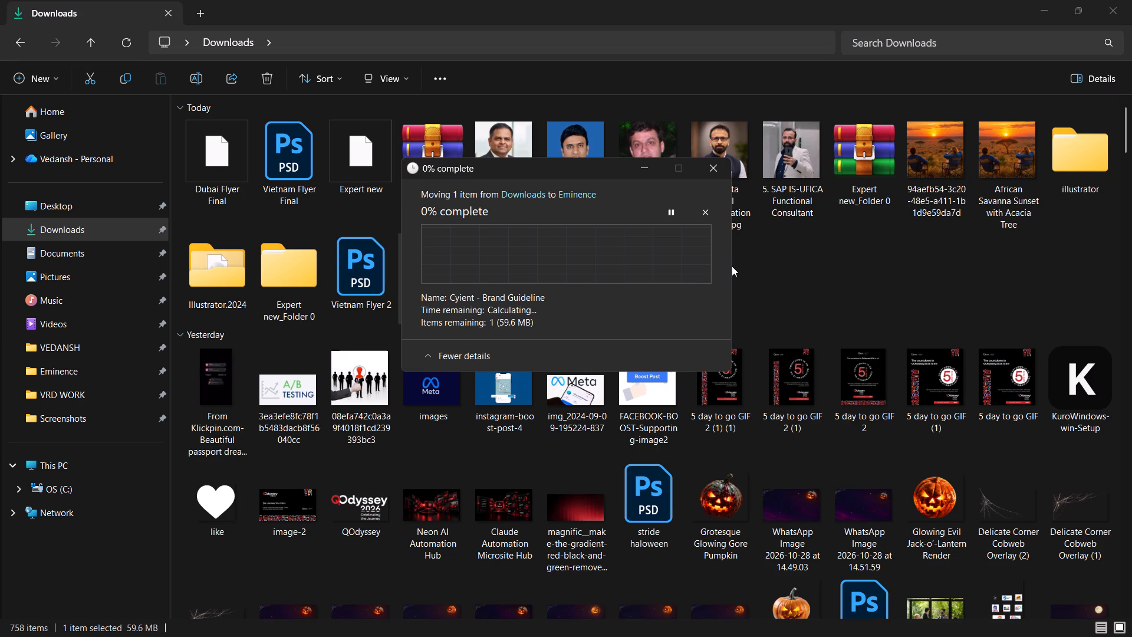
pyautogui.moveTo(732, 266); pyautogui.dragTo(724, 261, button='right')
# Return to the brand guideline in Chrome and look through its Brand Strategy and Brand Voice sections.
pyautogui.click(695, 629)
pyautogui.scroll(-1, 787, 439)
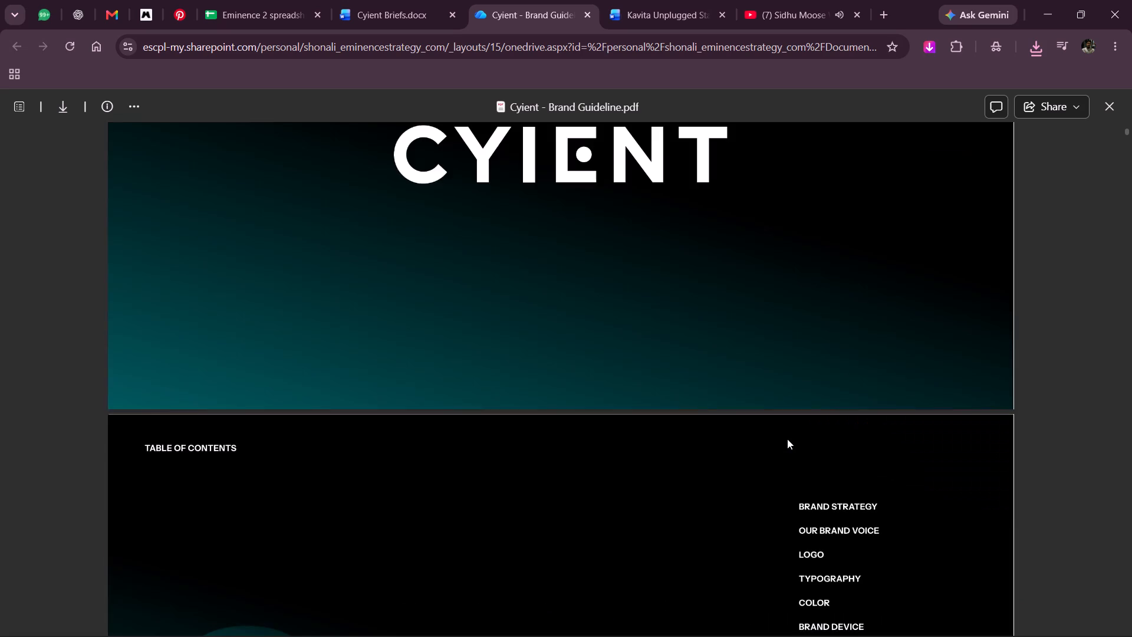
pyautogui.scroll(-5, 787, 439)
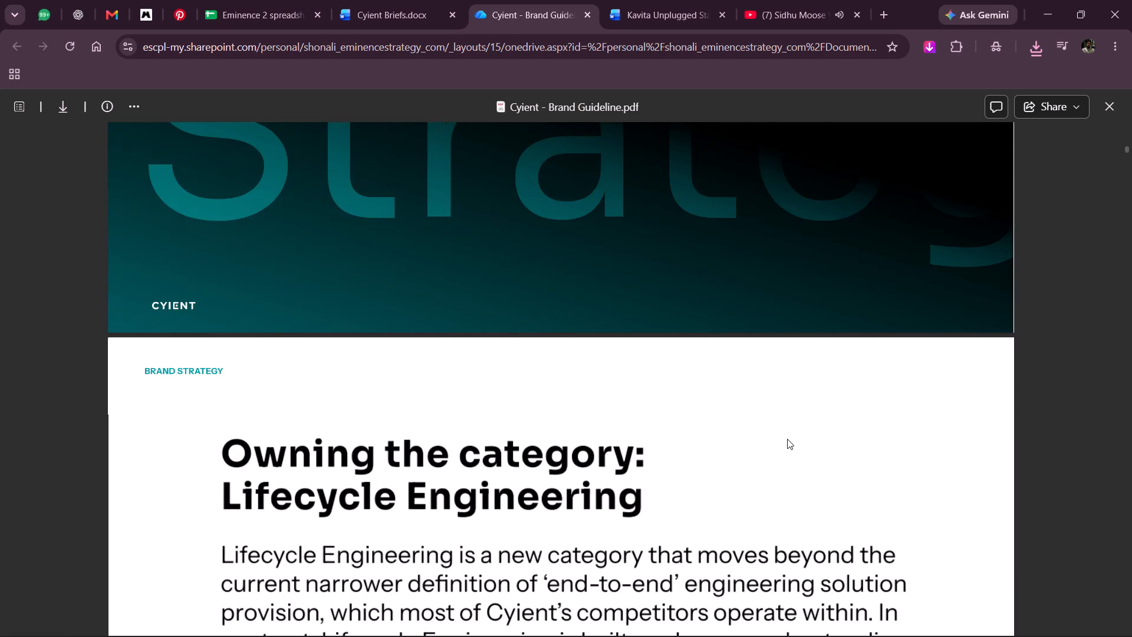
pyautogui.scroll(-4, 787, 439)
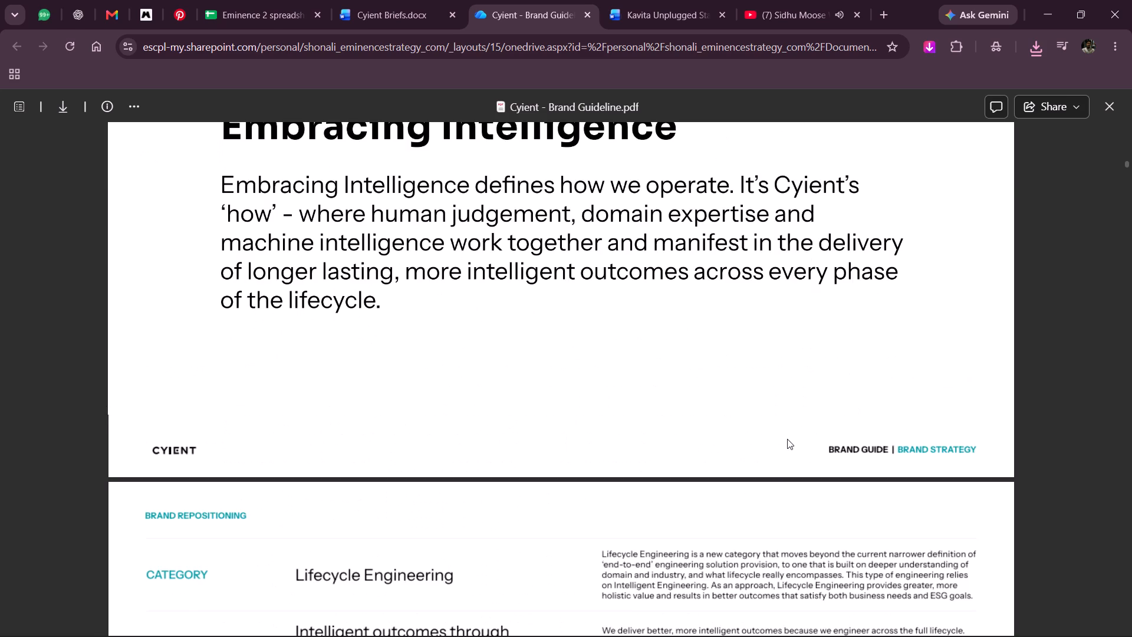
pyautogui.scroll(-5, 787, 439)
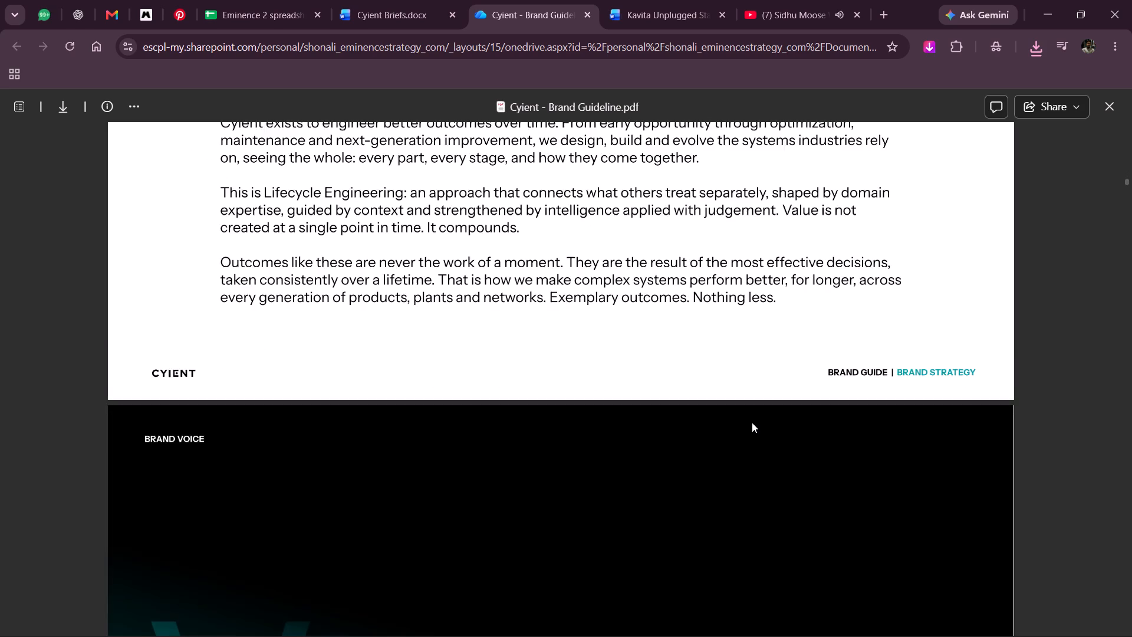
pyautogui.scroll(-6, 752, 422)
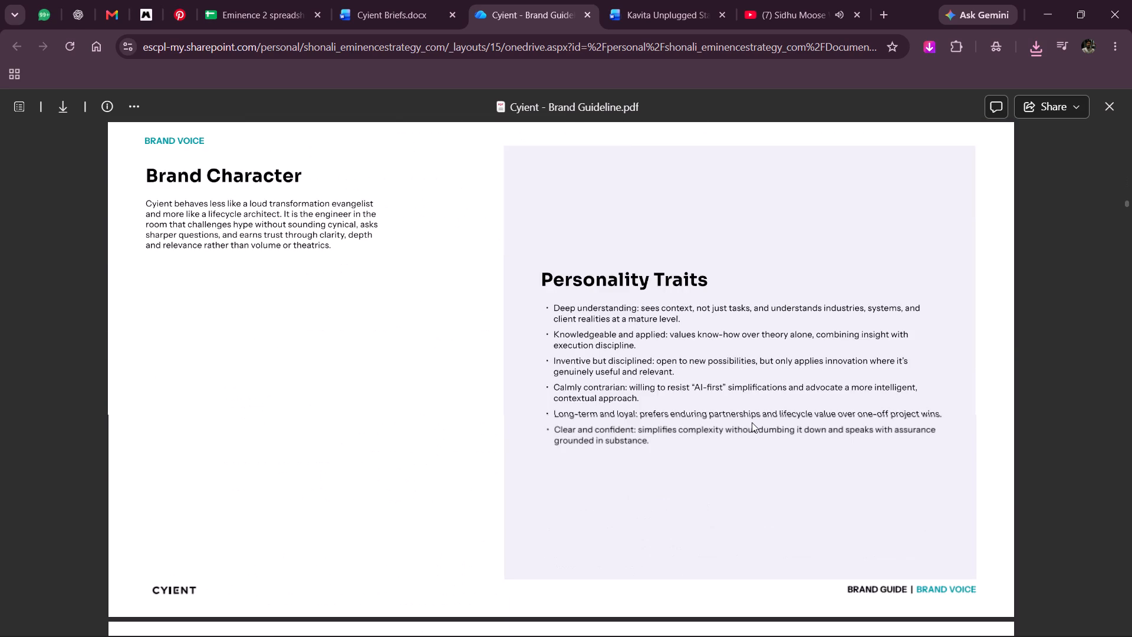
pyautogui.scroll(-8, 752, 422)
pyautogui.scroll(2, 752, 422)
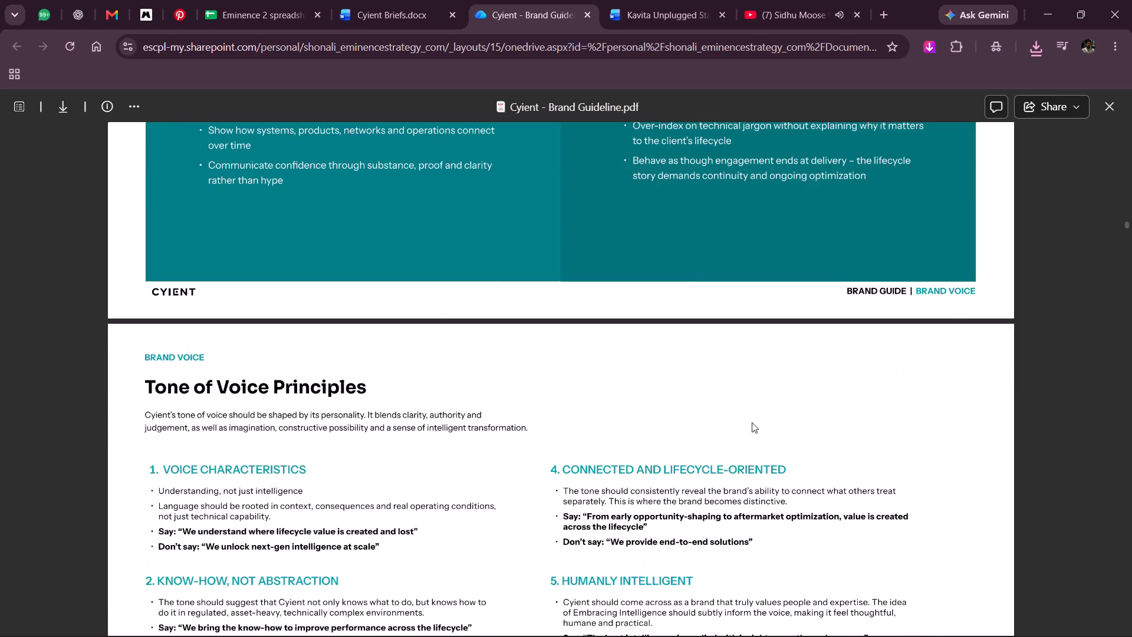
pyautogui.scroll(2, 752, 422)
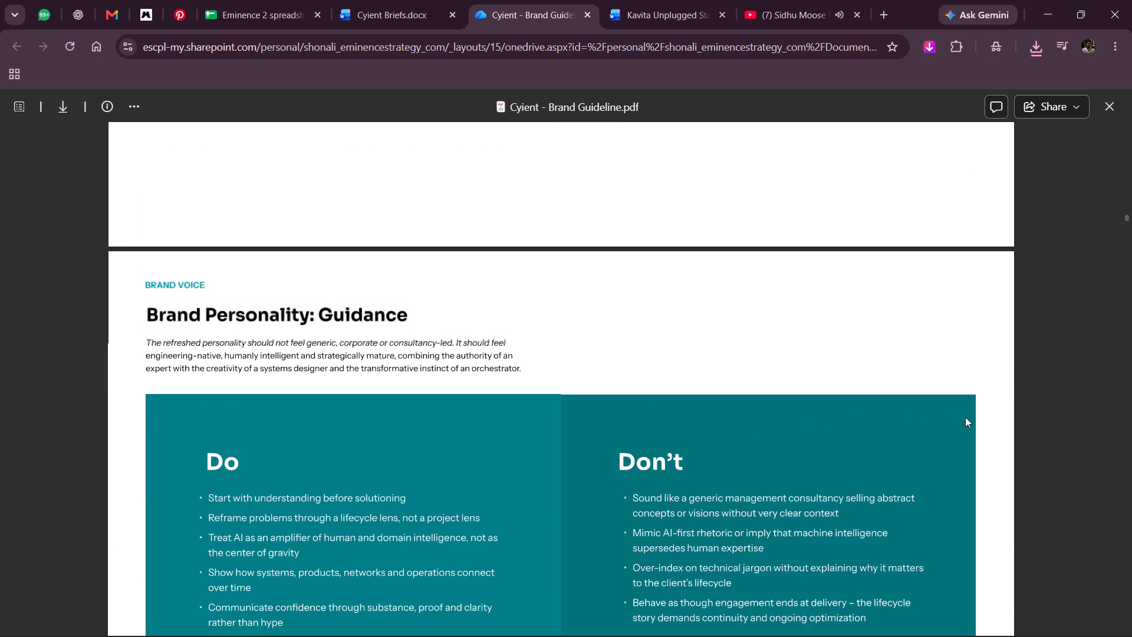
pyautogui.scroll(-3, 965, 417)
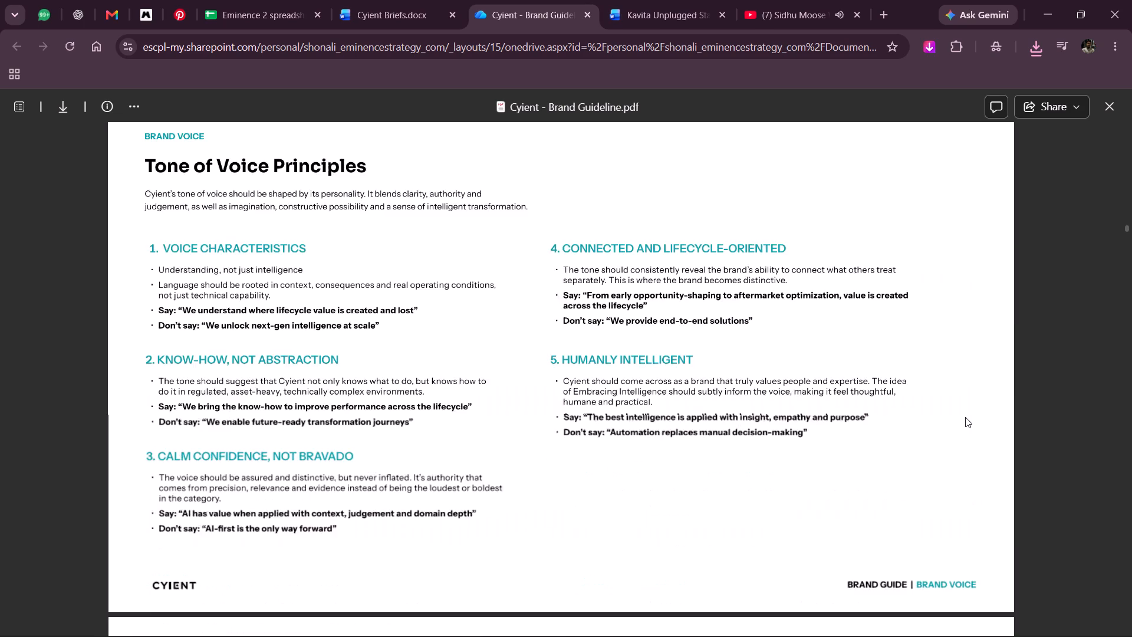
pyautogui.scroll(-4, 965, 417)
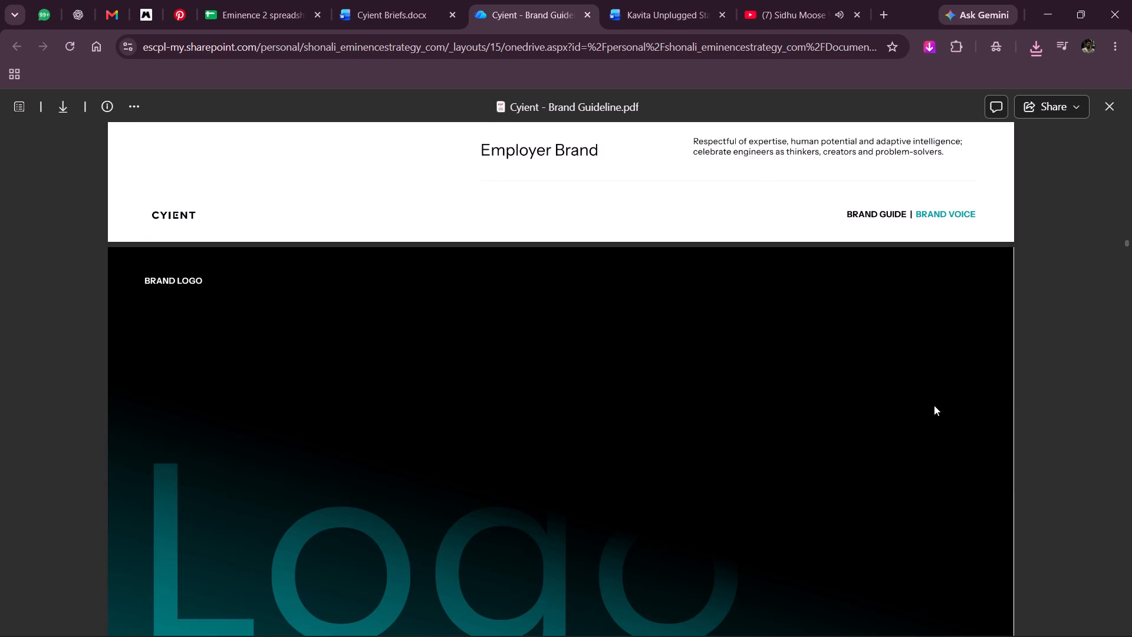
# Review the guideline's Logo section, covering logo variations, minimum sizes, clear space and the Nothing Less lockup rules.
pyautogui.scroll(-2, 934, 405)
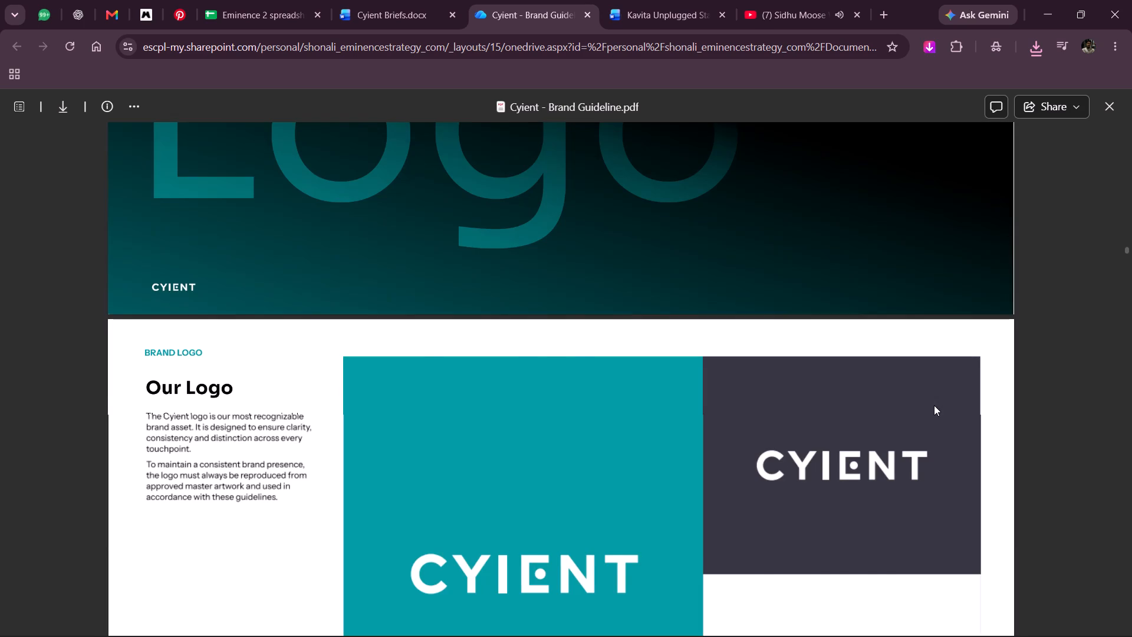
pyautogui.scroll(-1, 934, 405)
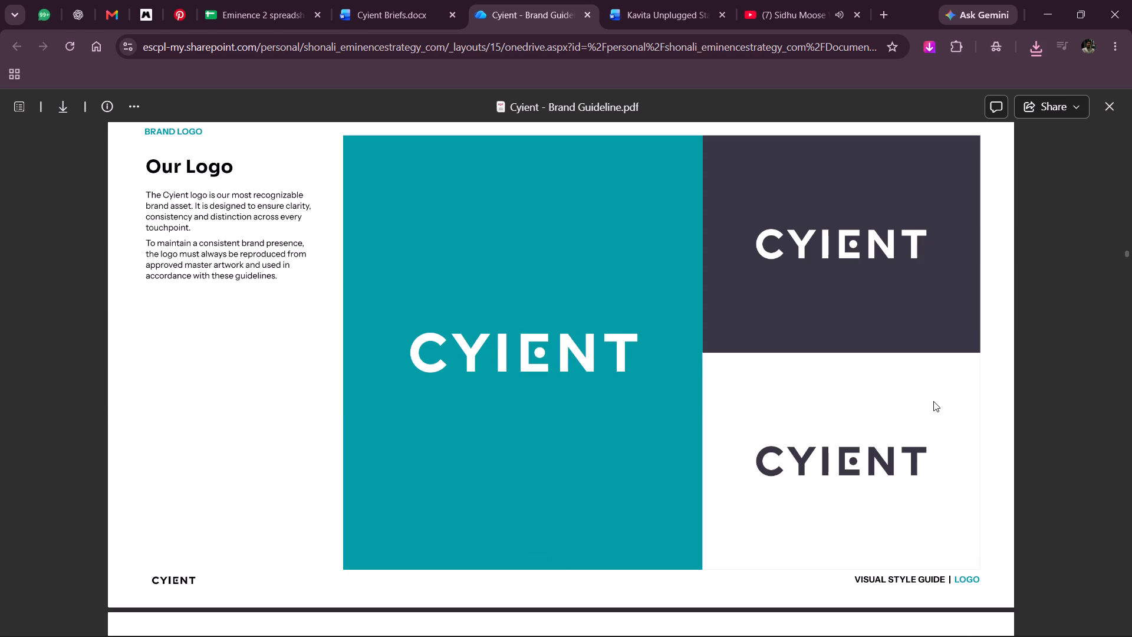
pyautogui.scroll(-2, 933, 401)
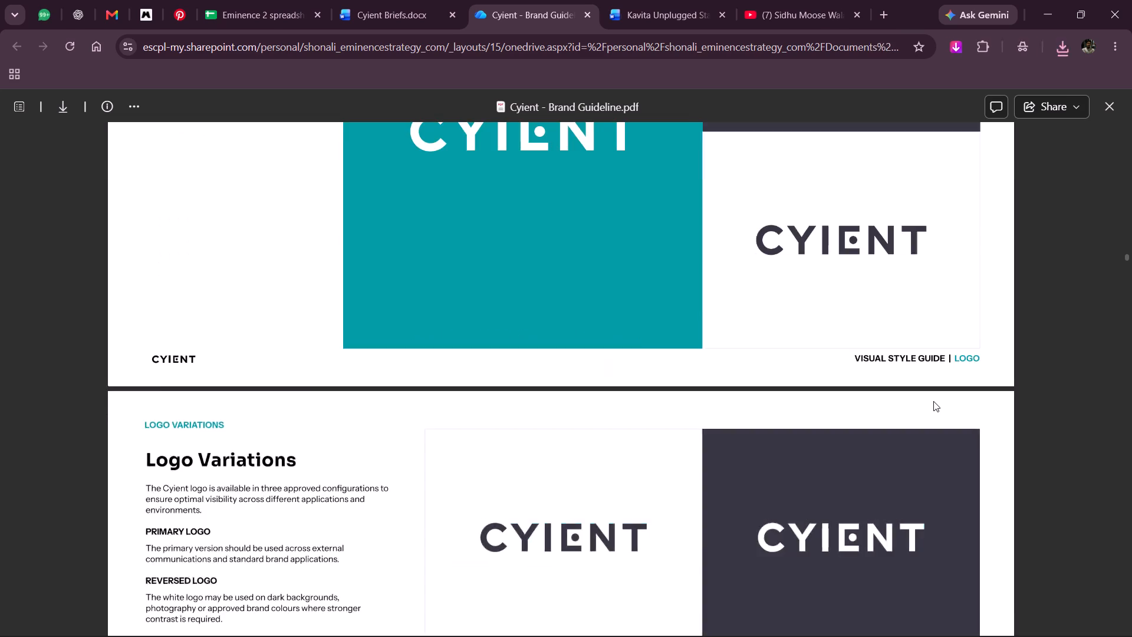
pyautogui.scroll(-1, 933, 401)
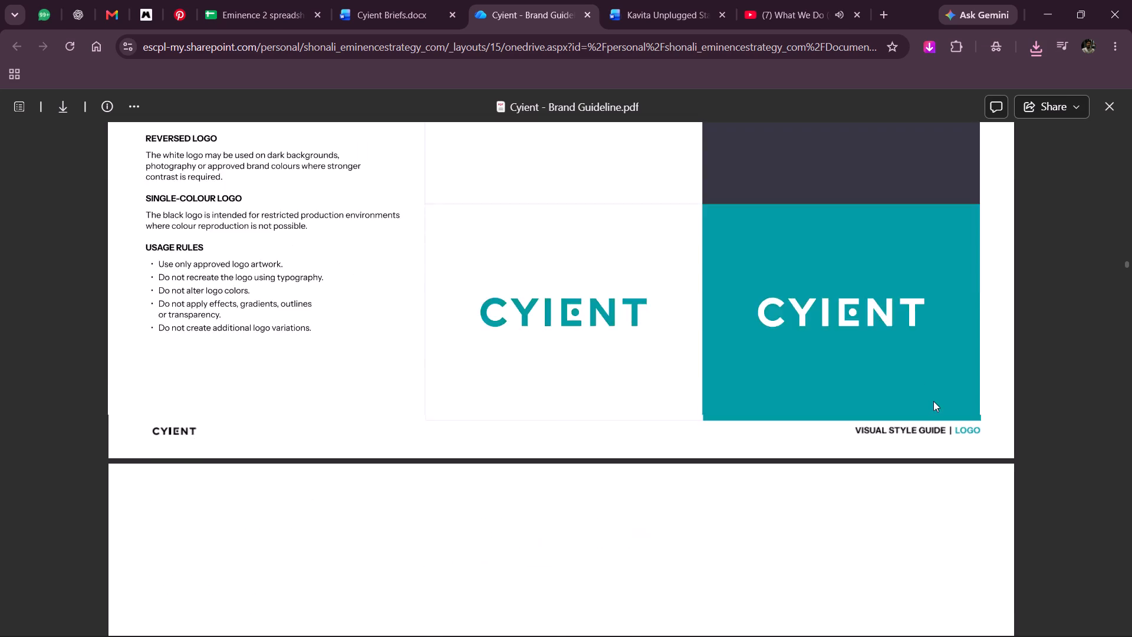
pyautogui.scroll(-1, 933, 401)
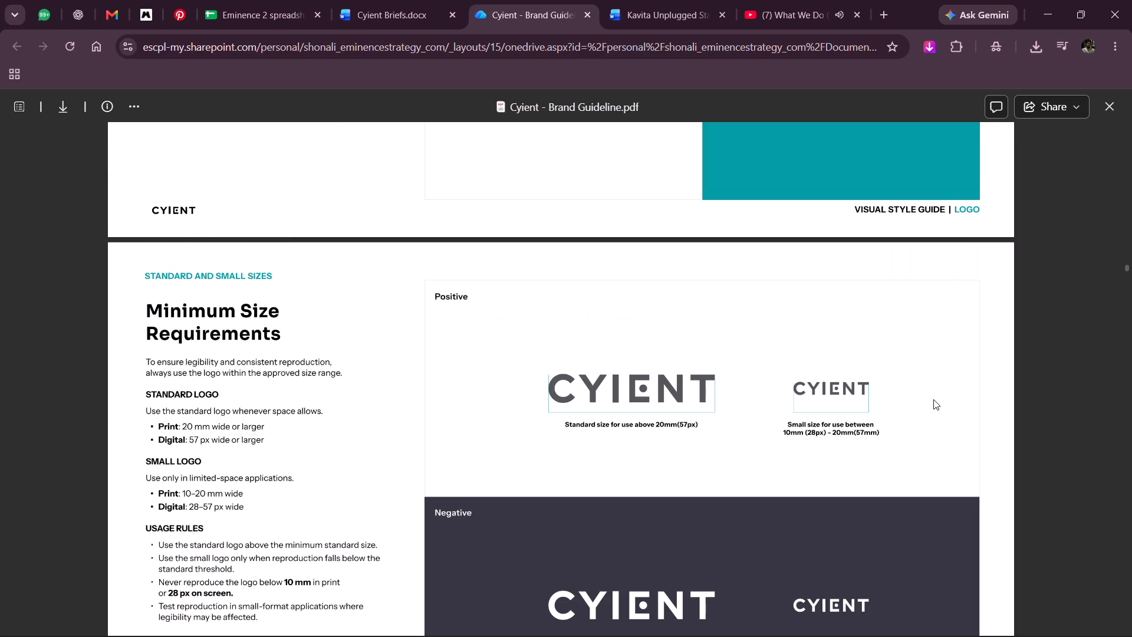
pyautogui.scroll(-2, 933, 399)
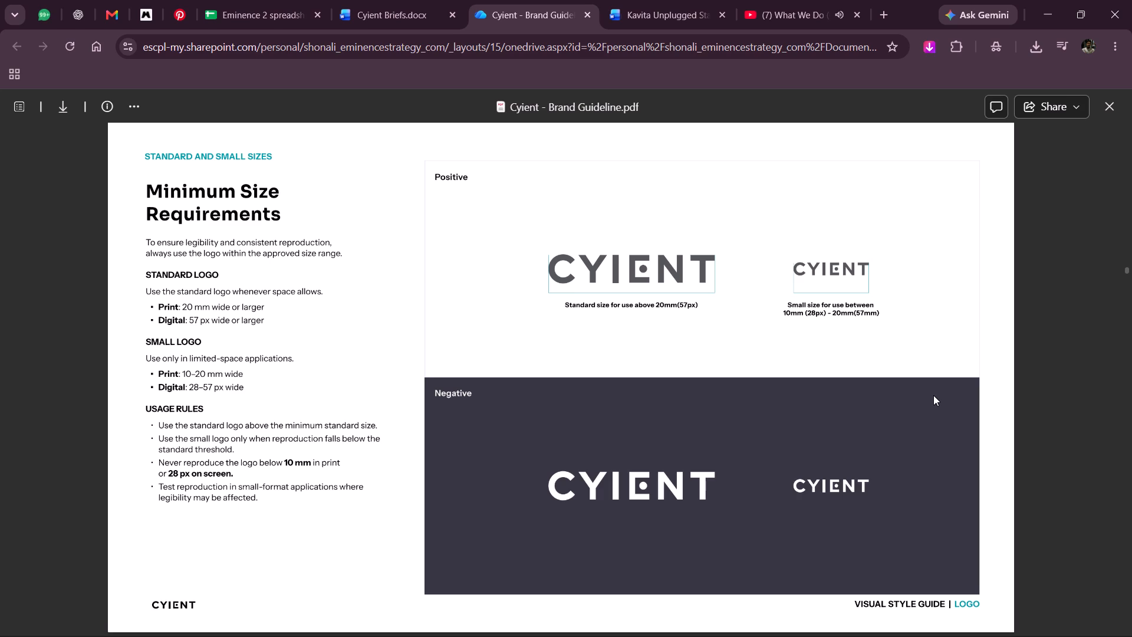
pyautogui.scroll(-1, 933, 393)
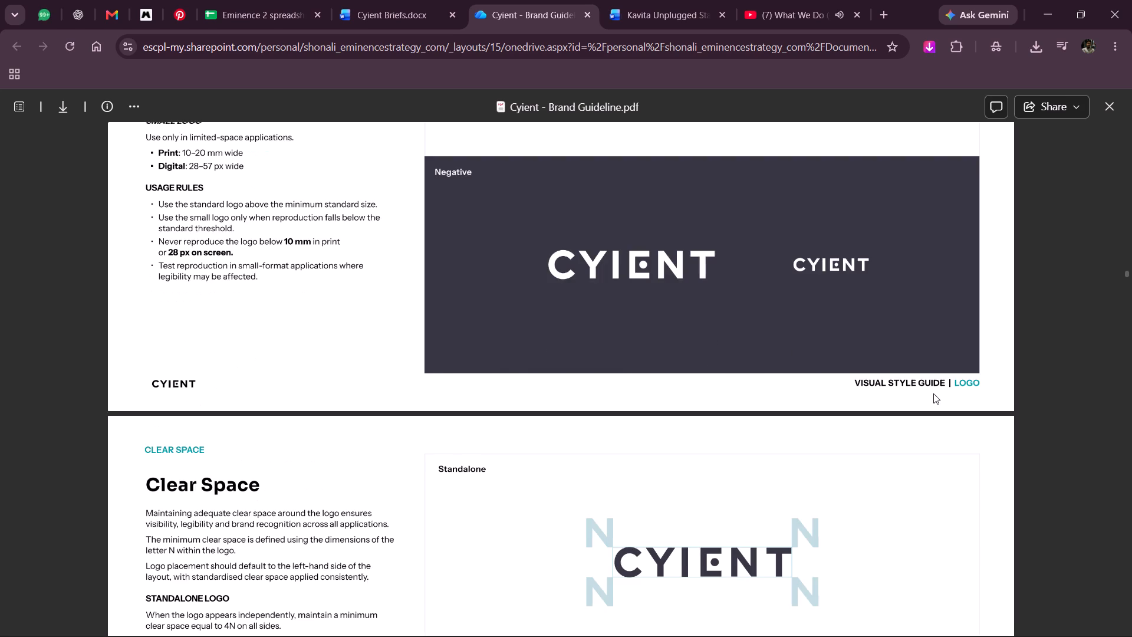
pyautogui.scroll(-1, 933, 393)
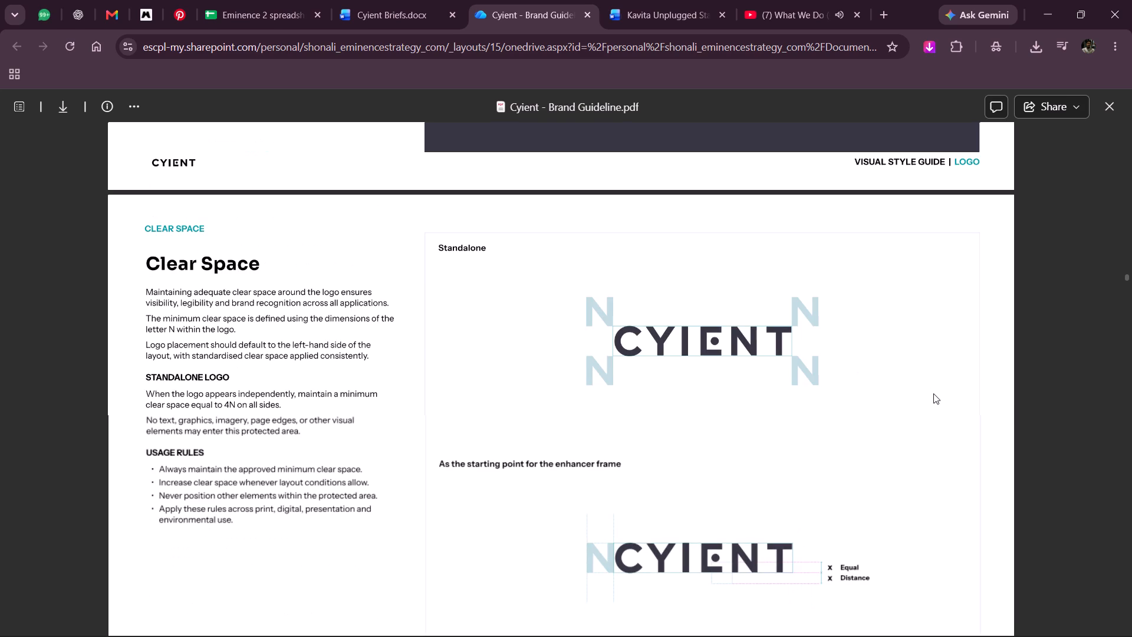
pyautogui.scroll(-1, 933, 393)
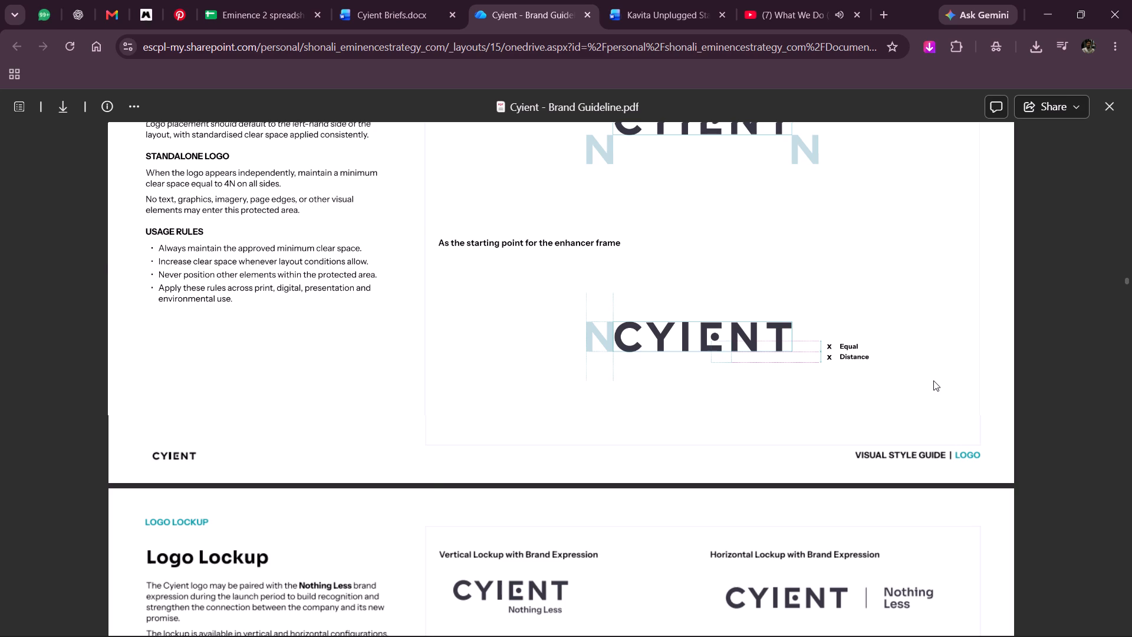
pyautogui.scroll(-1, 933, 380)
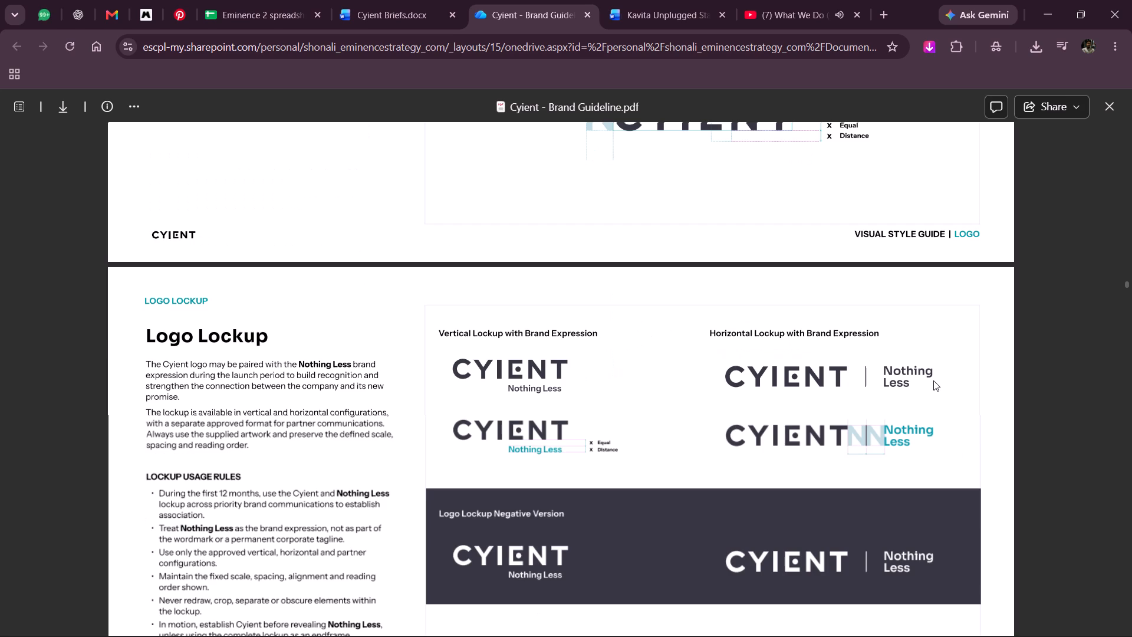
pyautogui.scroll(-2, 933, 380)
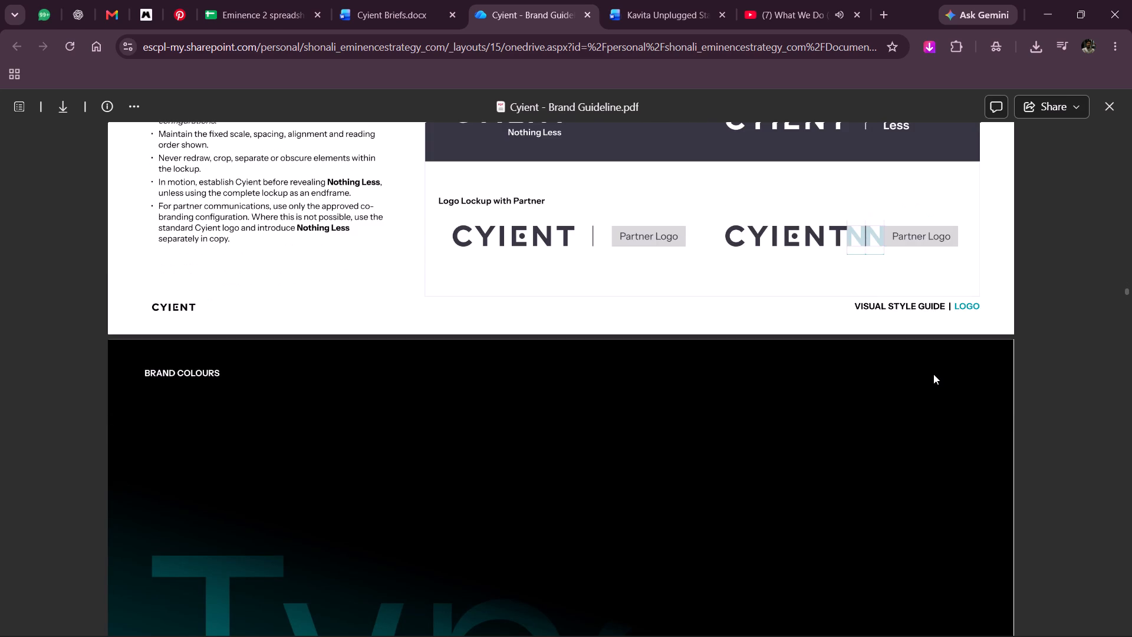
# Review the guideline's Typography section, covering the type system, brand font, primary typefaces, font pairing, default fonts and type hierarchy.
pyautogui.scroll(-2, 933, 374)
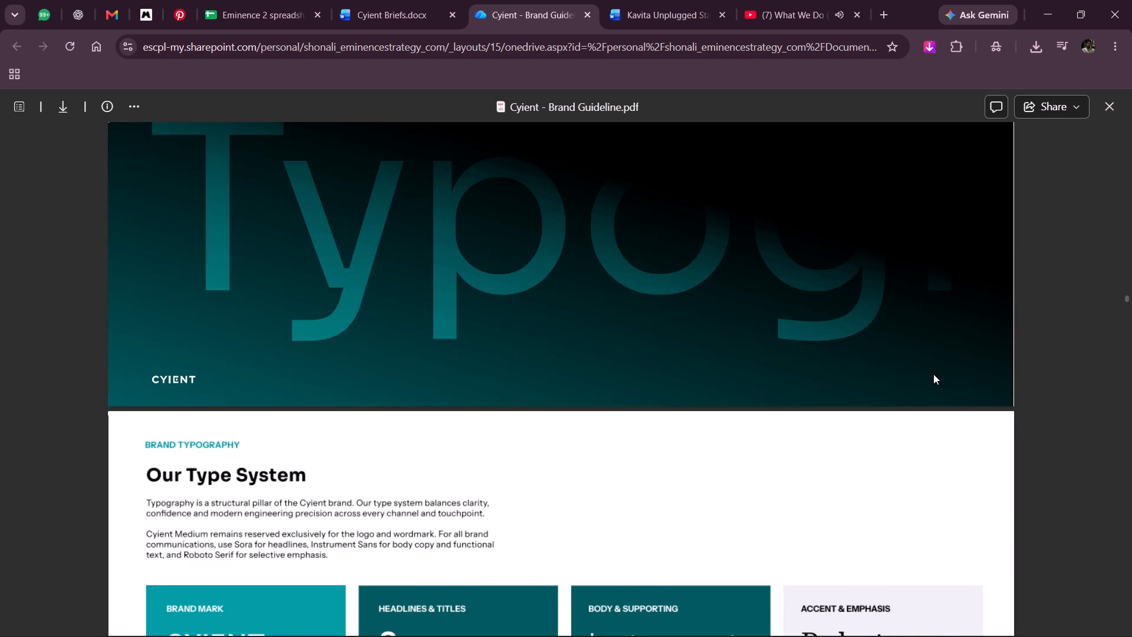
pyautogui.scroll(-1, 933, 374)
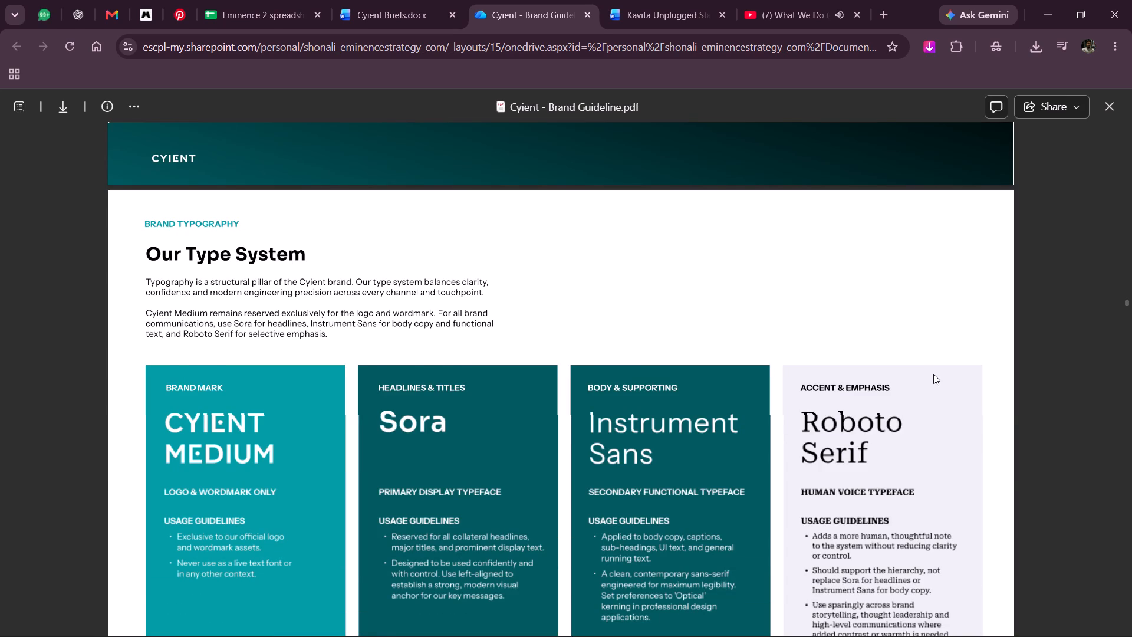
pyautogui.scroll(-2, 933, 374)
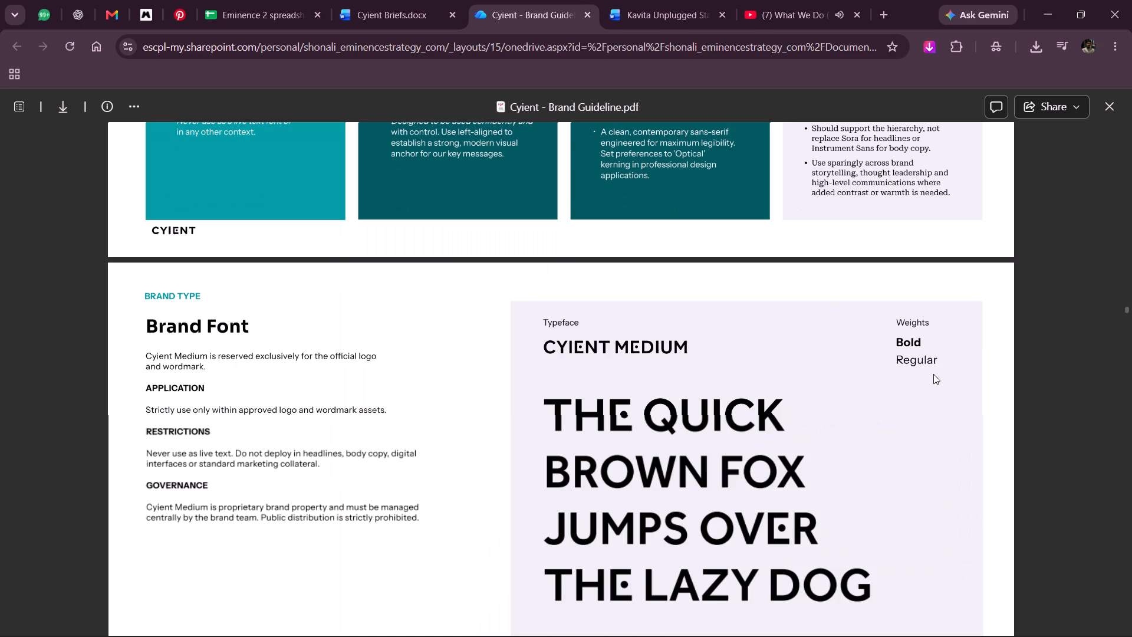
pyautogui.scroll(1, 933, 374)
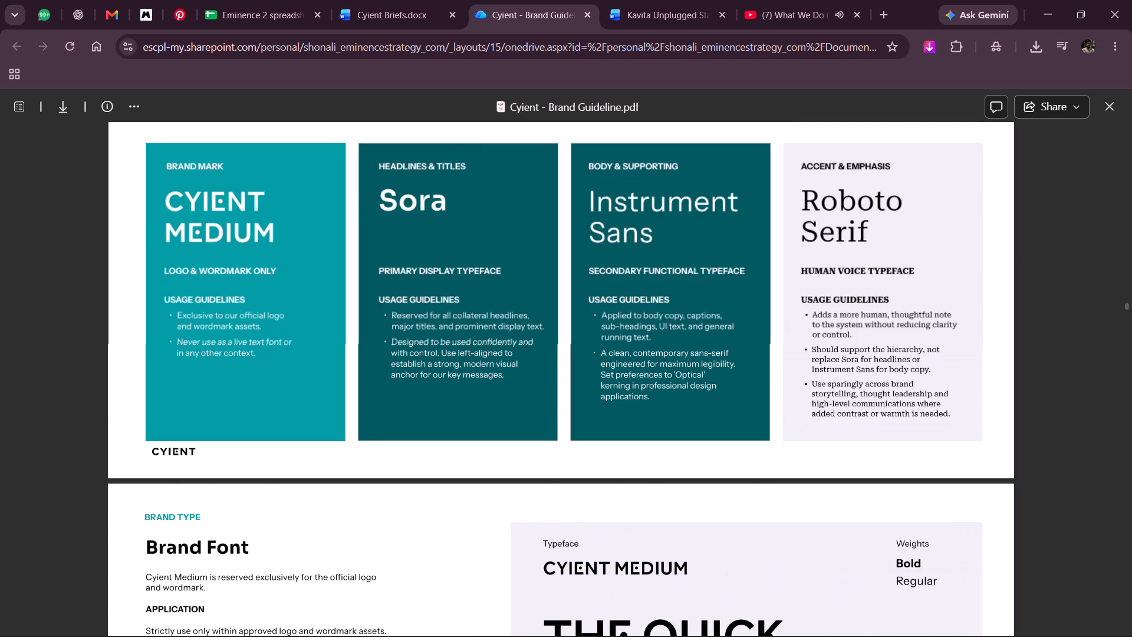
pyautogui.scroll(-3, 924, 373)
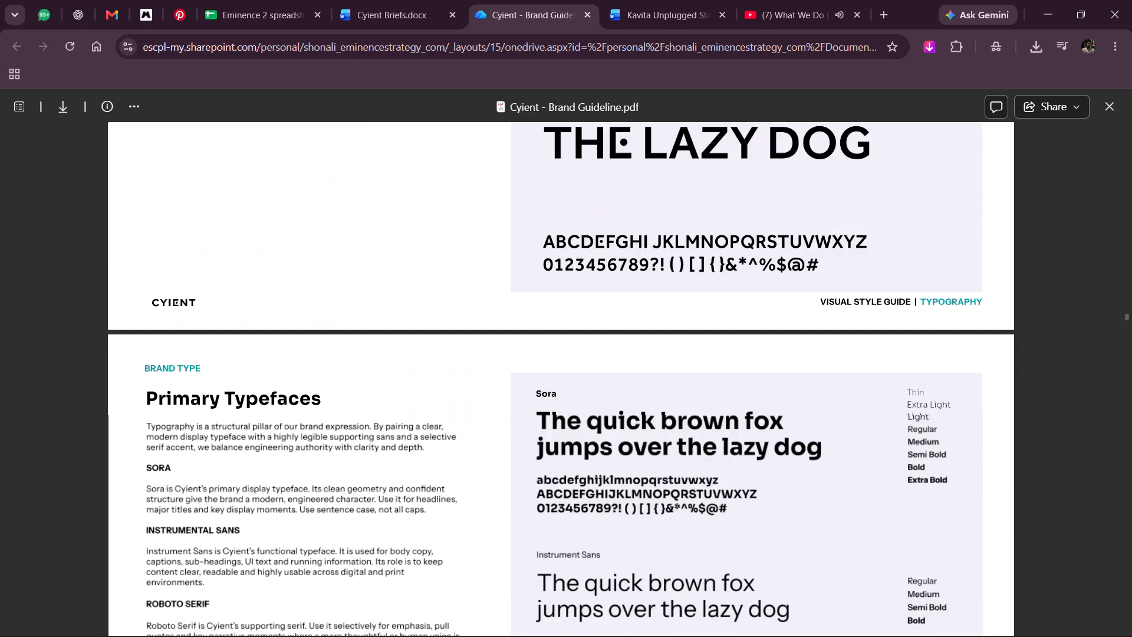
pyautogui.scroll(-3, 924, 373)
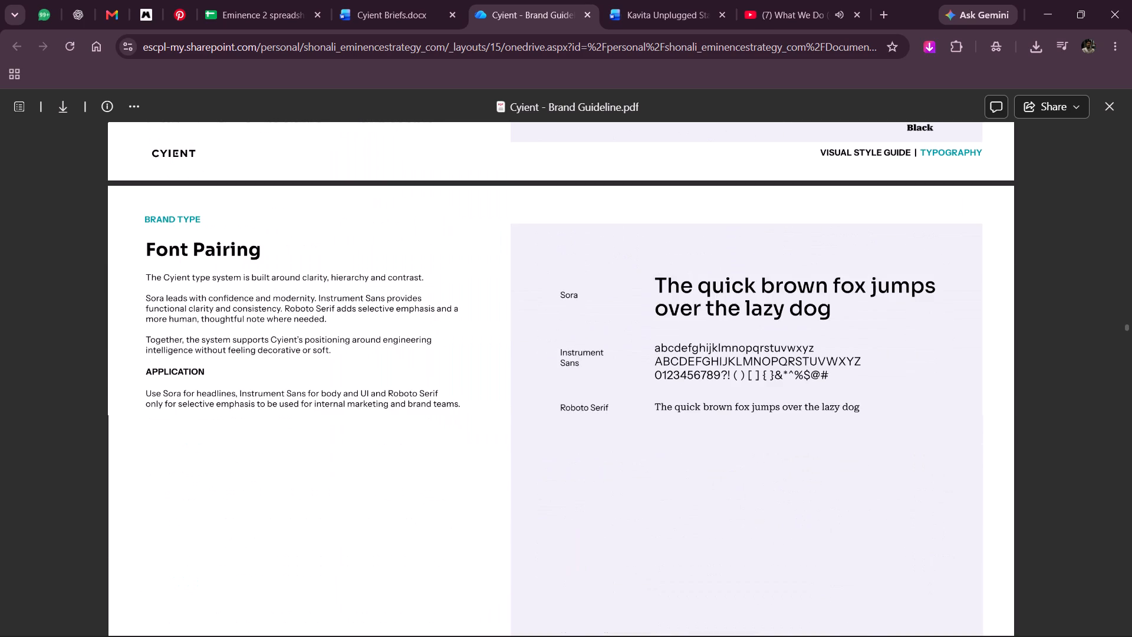
pyautogui.scroll(-3, 924, 373)
pyautogui.scroll(1, 924, 373)
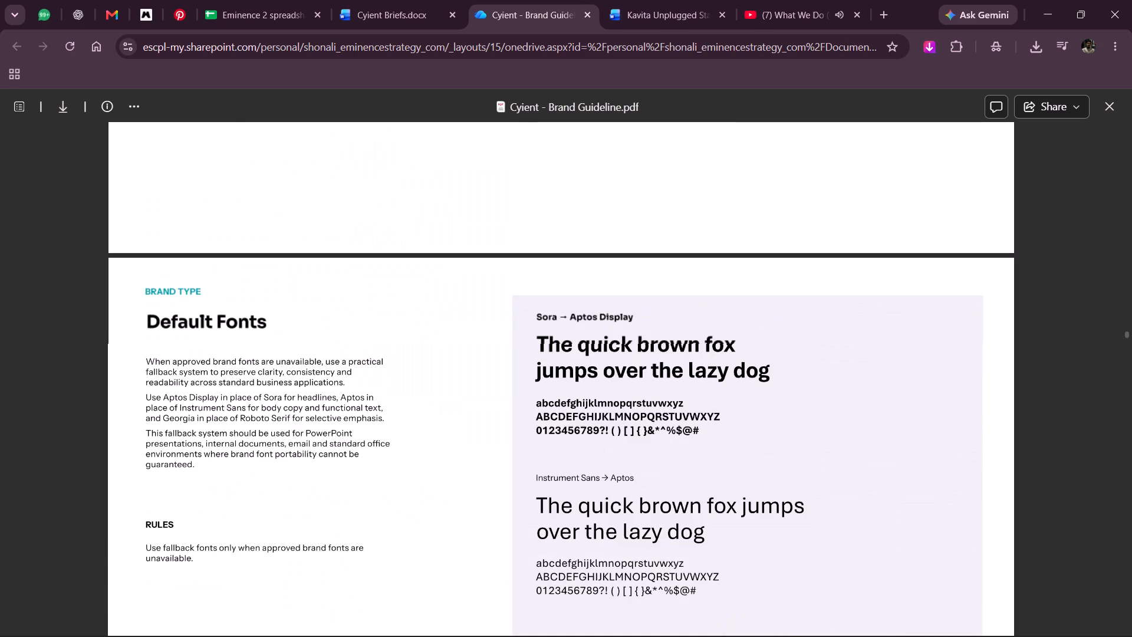
pyautogui.scroll(-3, 924, 373)
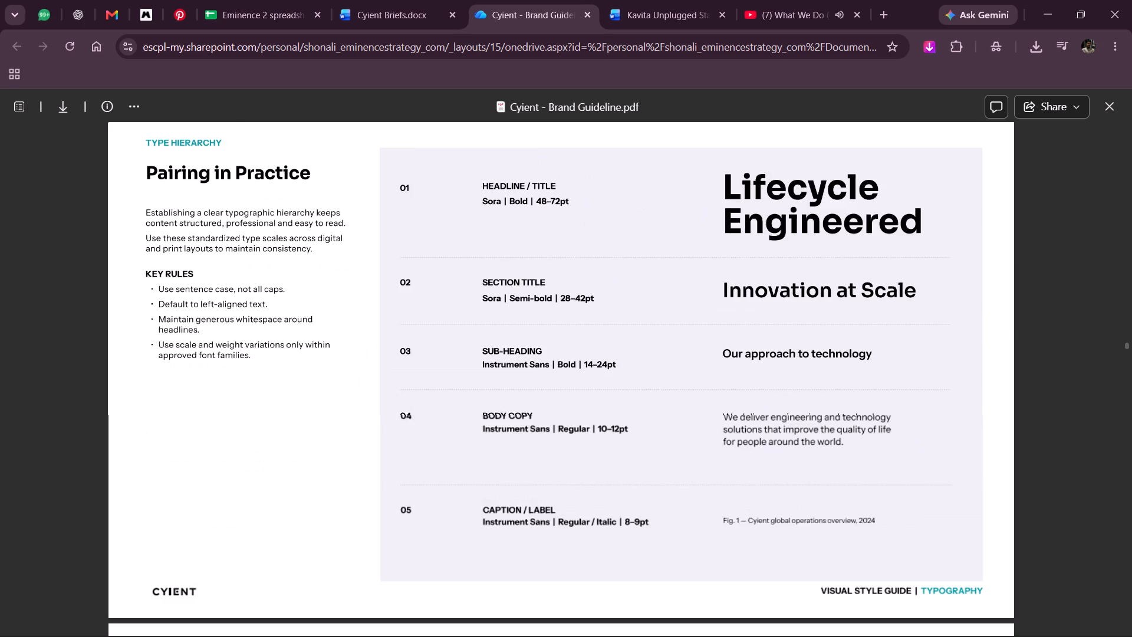
# Review the guideline's Color section, covering the colour overview, colour pairings and combinations, and colour gradients.
pyautogui.scroll(-4, 924, 373)
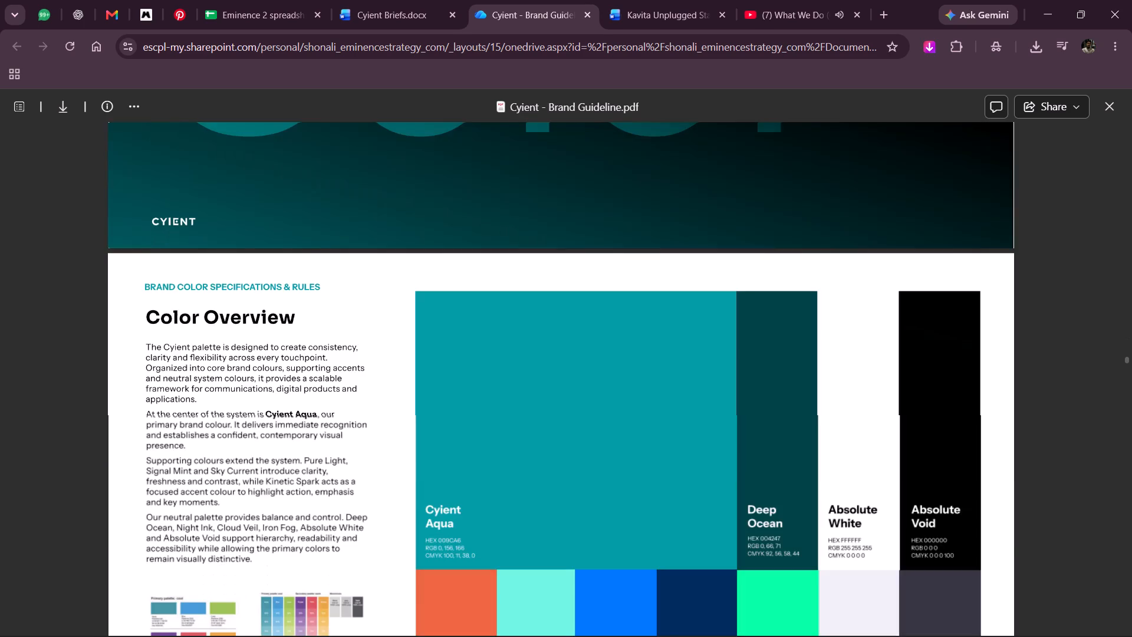
pyautogui.scroll(-2, 924, 373)
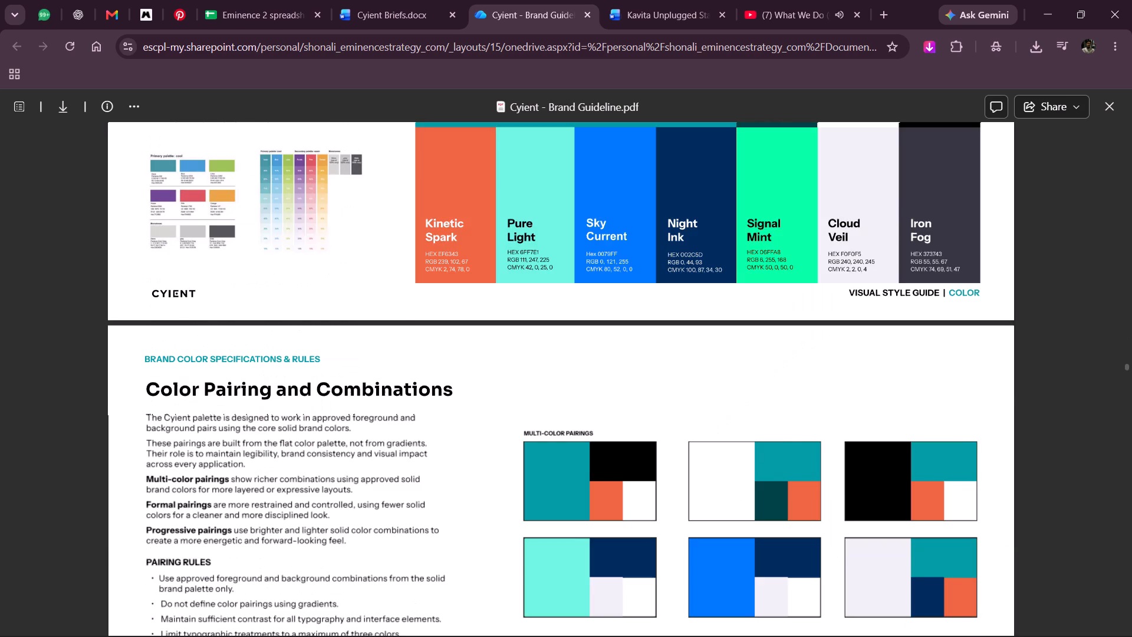
pyautogui.scroll(-3, 924, 373)
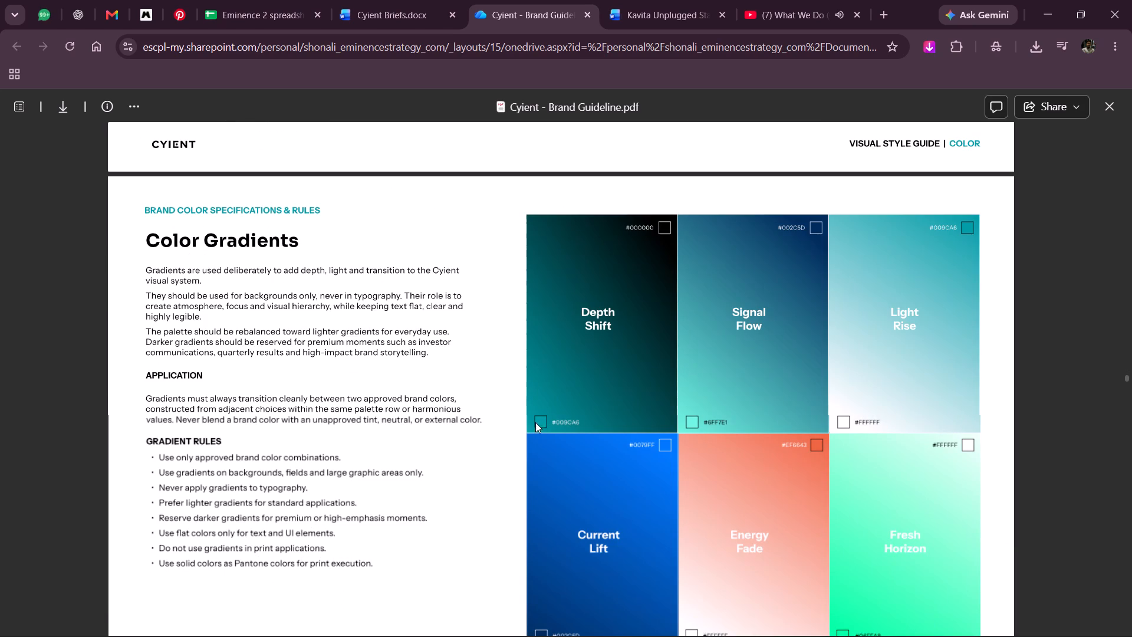
# Sample the aqua from the Depth Shift gradient swatch with Color Picker and copy its HEX value, 009ca5.
pyautogui.hotkey('alt', 'c')
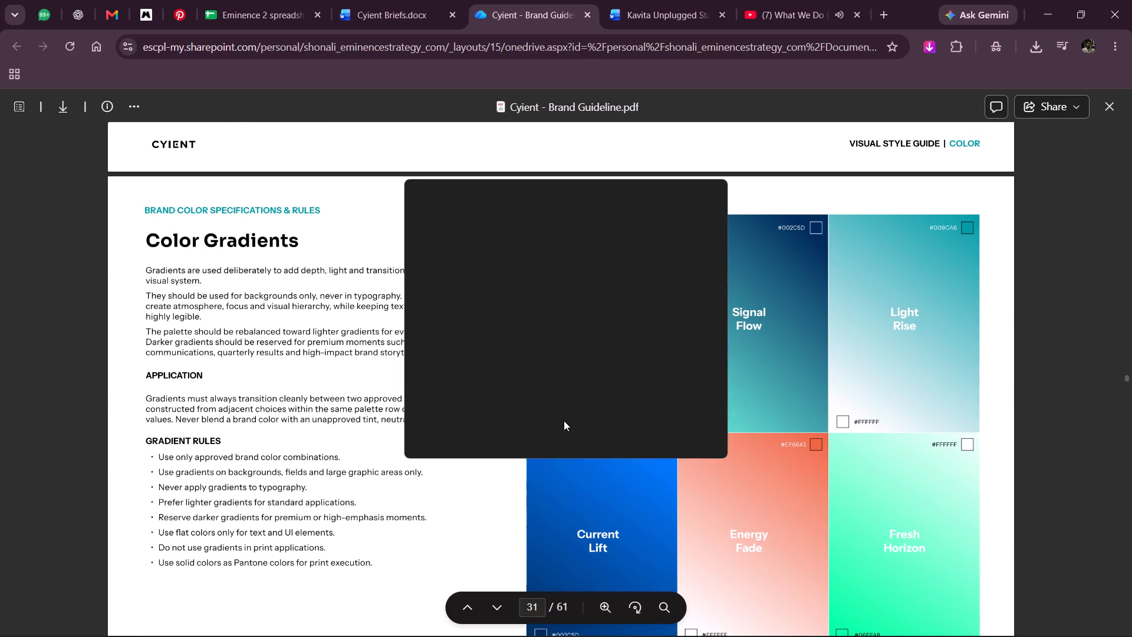
pyautogui.click(703, 283)
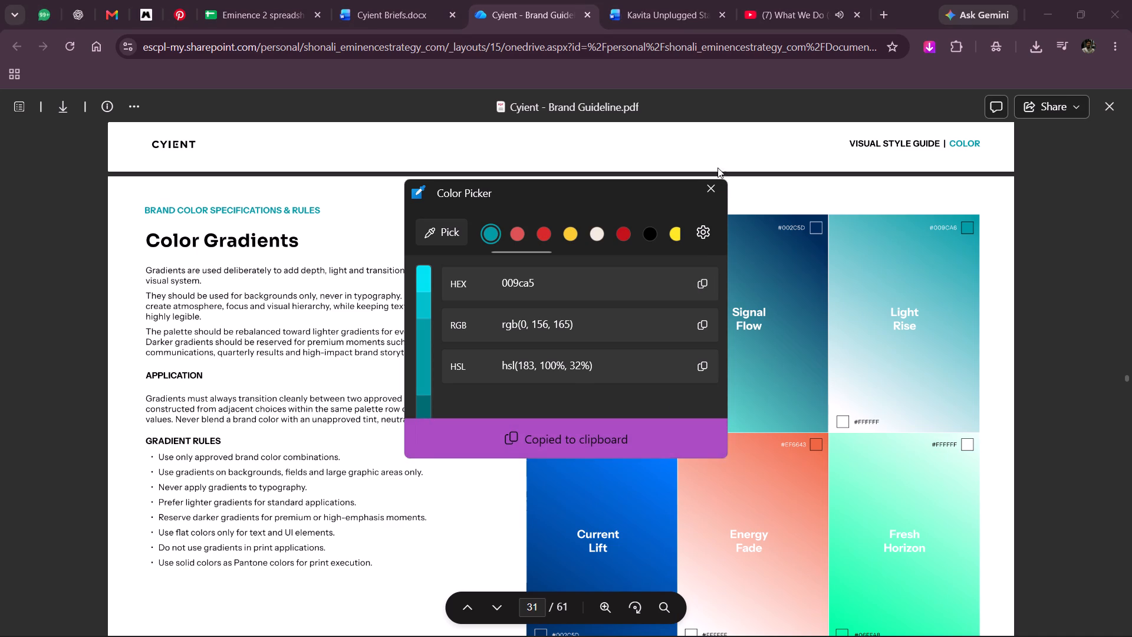
pyautogui.click(716, 183)
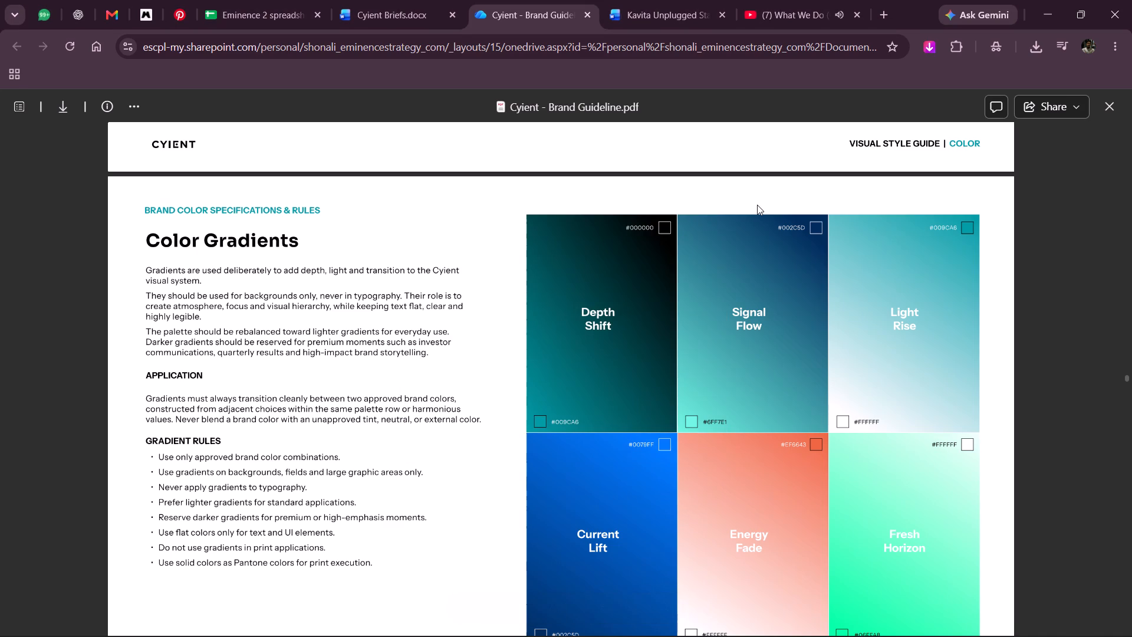
# Switch to the Untitled-1 standee document in Illustrator.
pyautogui.hotkey('alt', 'Tab')
pyautogui.hotkey('alt', 'Tab')
pyautogui.hotkey('alt', 'Tab')
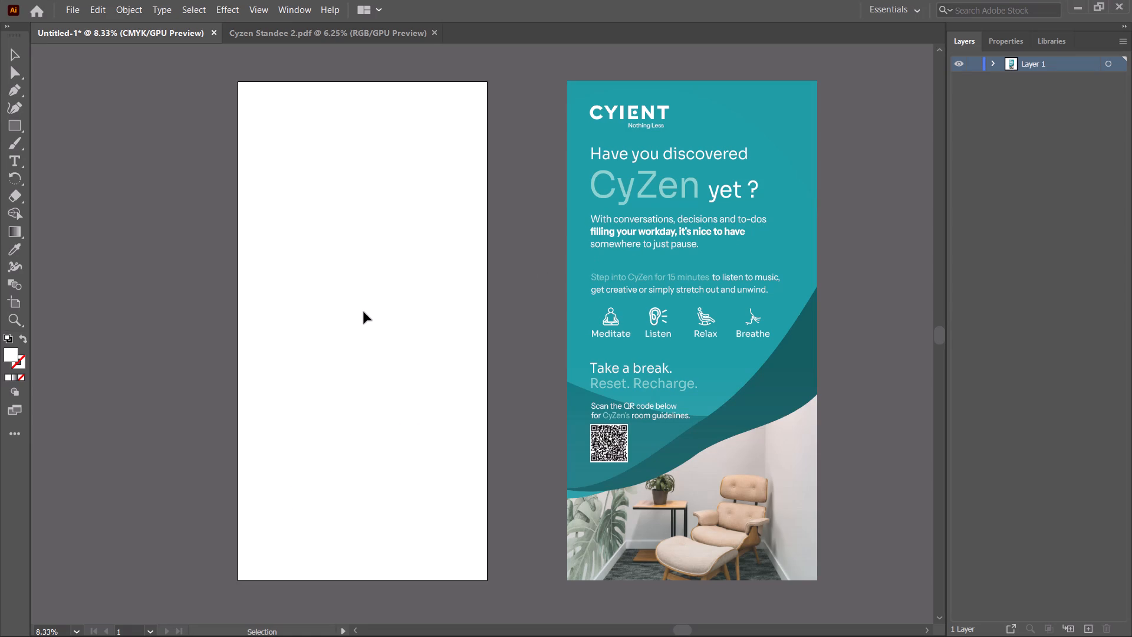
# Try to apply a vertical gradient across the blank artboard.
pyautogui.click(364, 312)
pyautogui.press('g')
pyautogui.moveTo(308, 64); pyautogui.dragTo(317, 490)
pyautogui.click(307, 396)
# Draw a rectangle about 3 x 6 ft covering the whole blank artboard.
pyautogui.press('m')
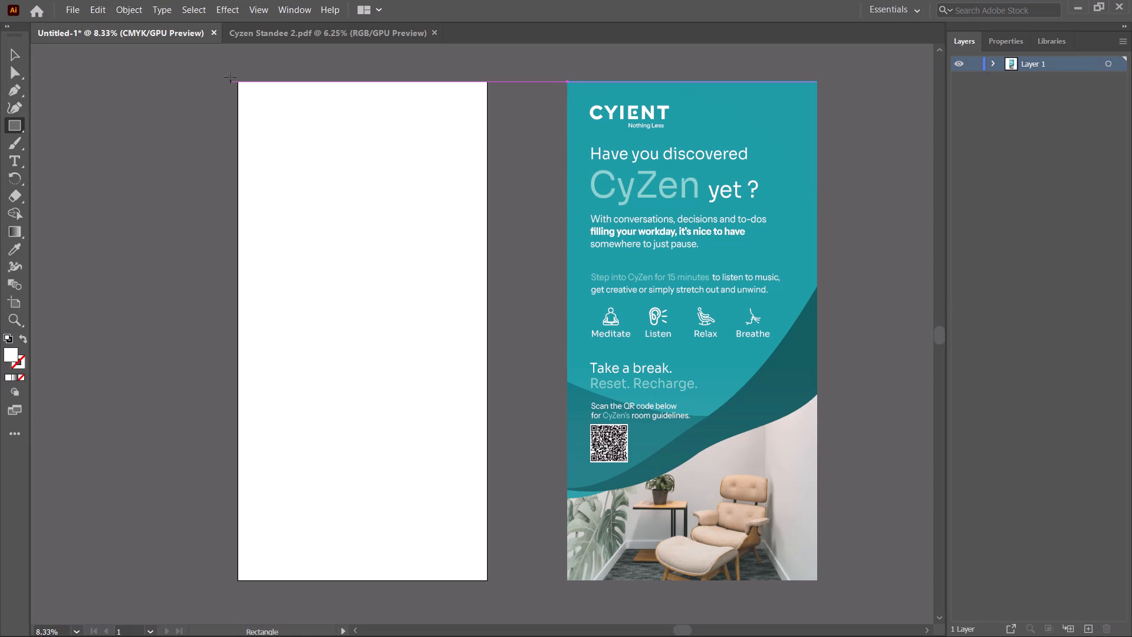
pyautogui.moveTo(239, 80); pyautogui.dragTo(487, 577)
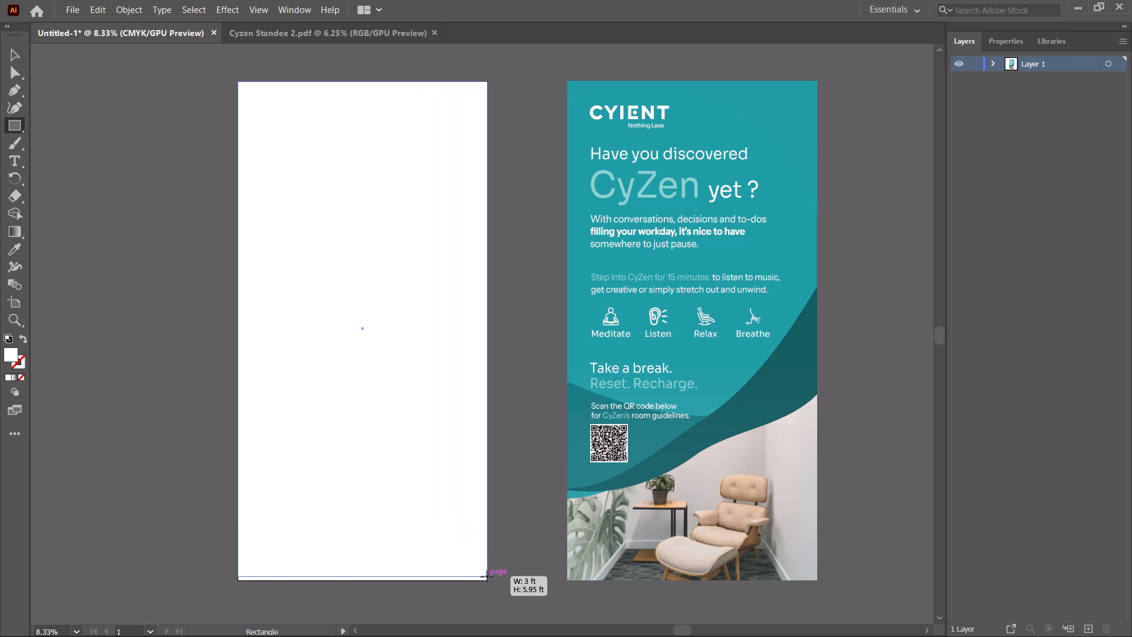
pyautogui.moveTo(487, 577); pyautogui.dragTo(487, 580)
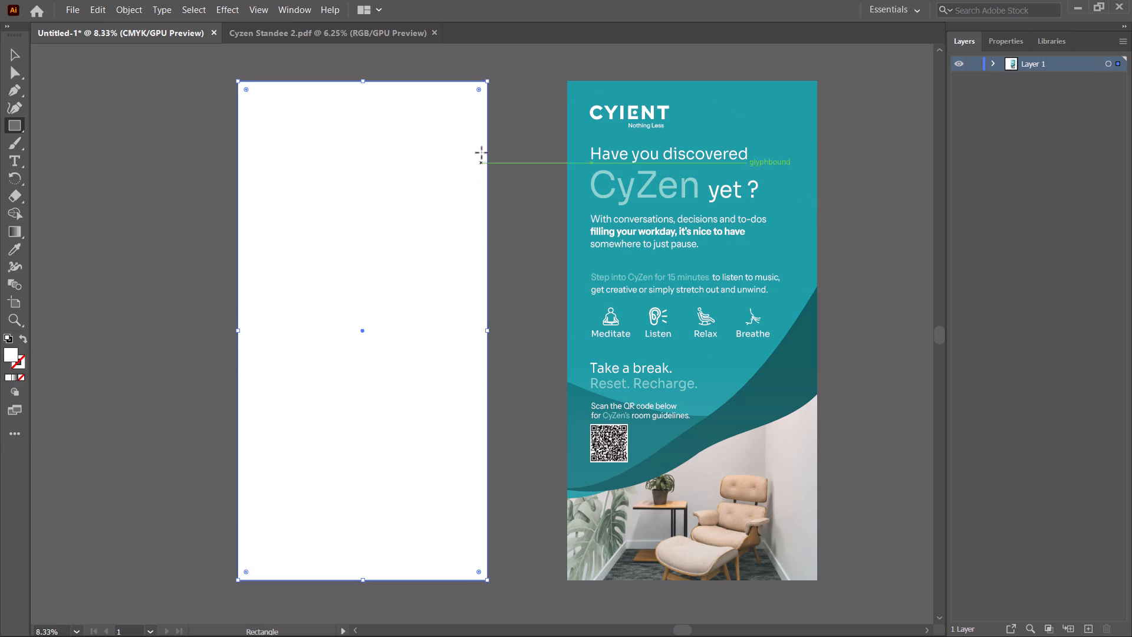
# Fill the background rectangle with a white-to-black linear gradient.
pyautogui.press('g')
pyautogui.moveTo(343, 104); pyautogui.dragTo(321, 443)
pyautogui.doubleClick(322, 413)
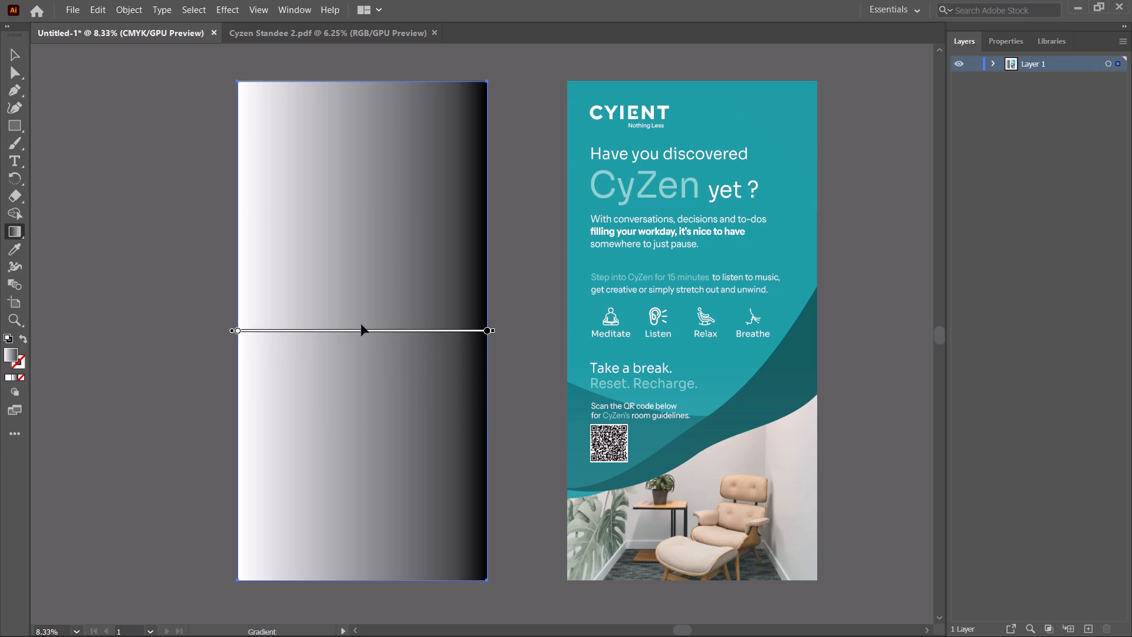
# Rotate and move the rectangle's gradient so it runs downward at a slight slant, with white starting at the top edge.
pyautogui.moveTo(231, 333); pyautogui.dragTo(277, 116)
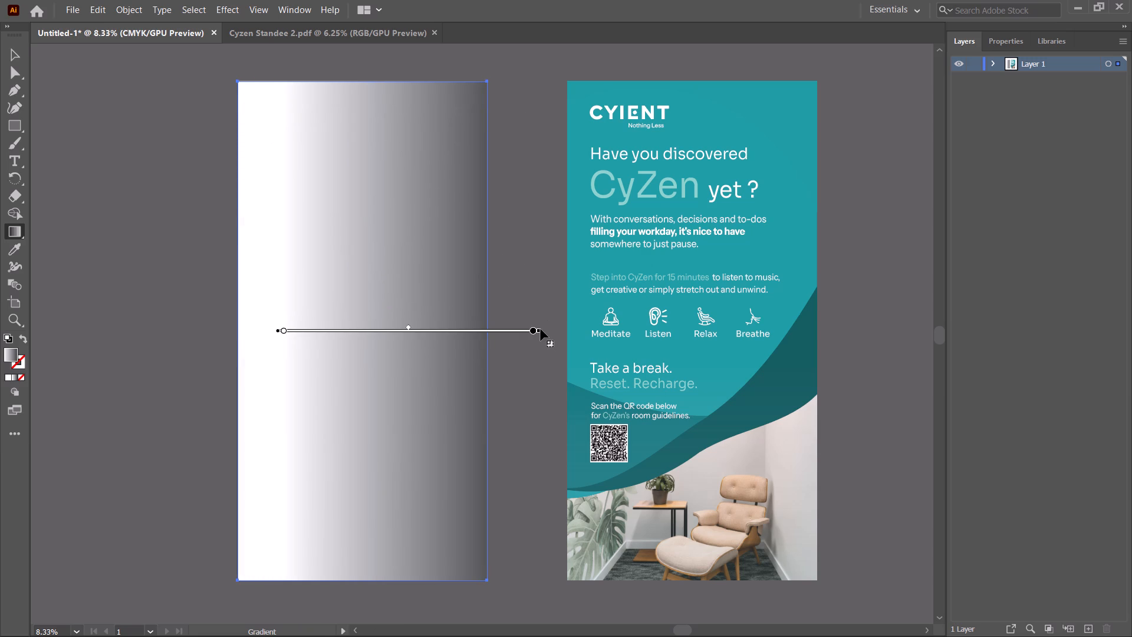
pyautogui.moveTo(541, 329); pyautogui.dragTo(501, 465)
pyautogui.moveTo(545, 334); pyautogui.dragTo(321, 541)
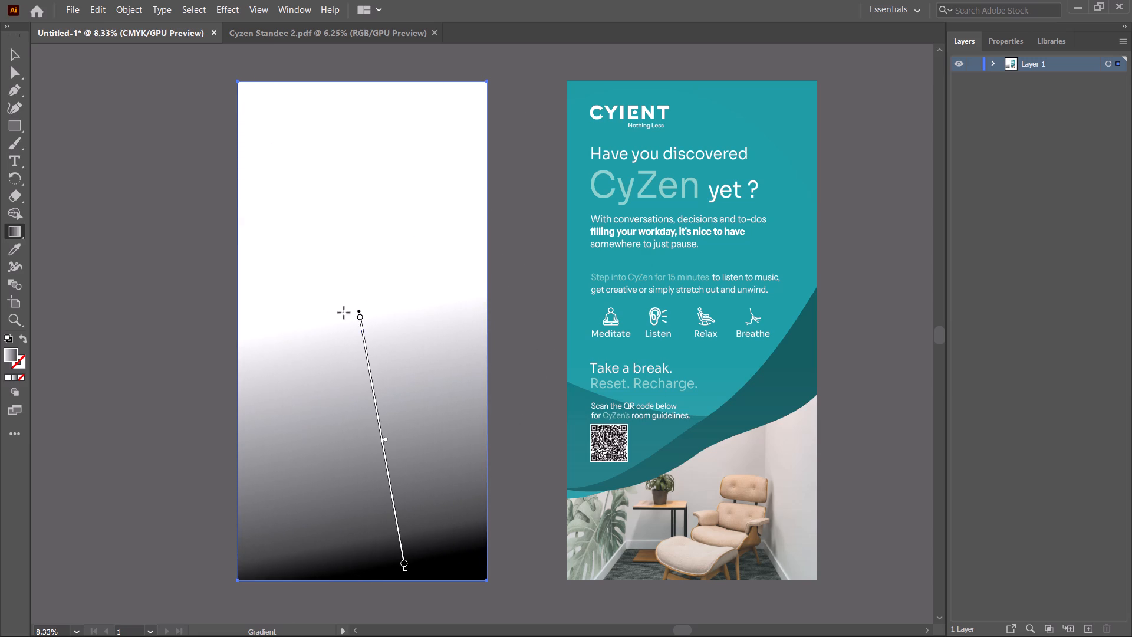
pyautogui.moveTo(358, 311); pyautogui.dragTo(348, 135)
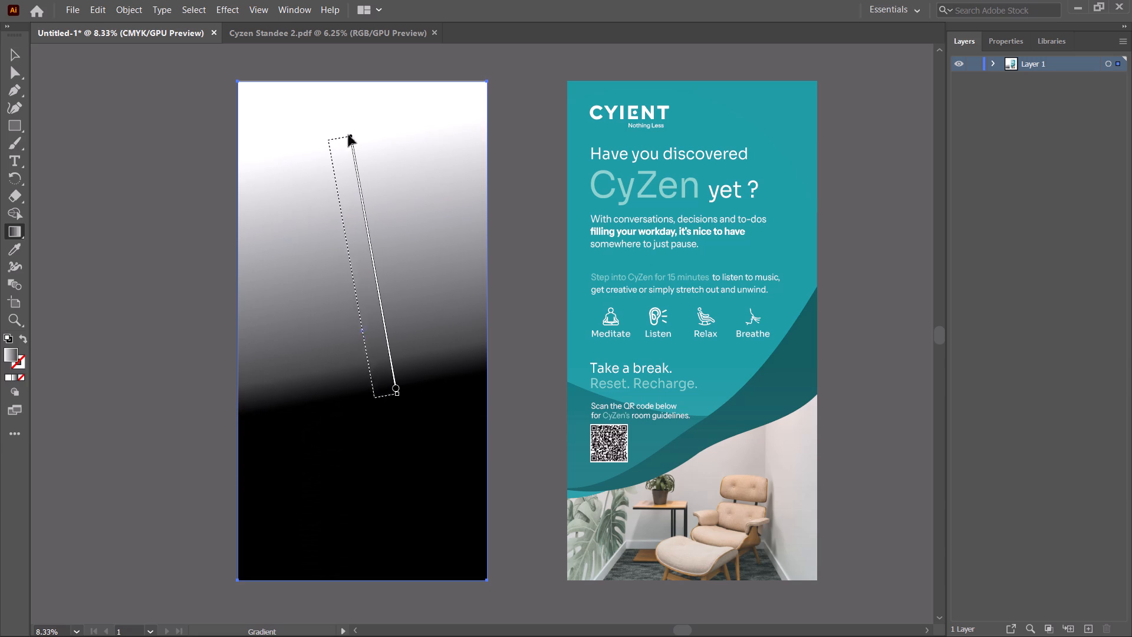
pyautogui.moveTo(348, 135); pyautogui.dragTo(238, 84)
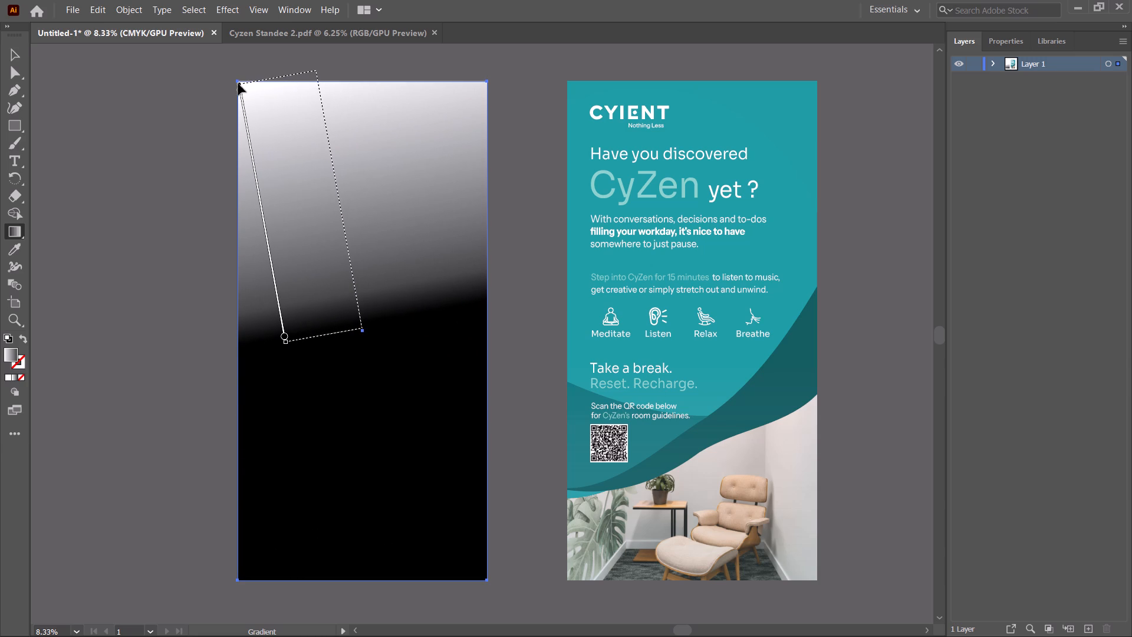
pyautogui.moveTo(238, 84); pyautogui.dragTo(238, 78)
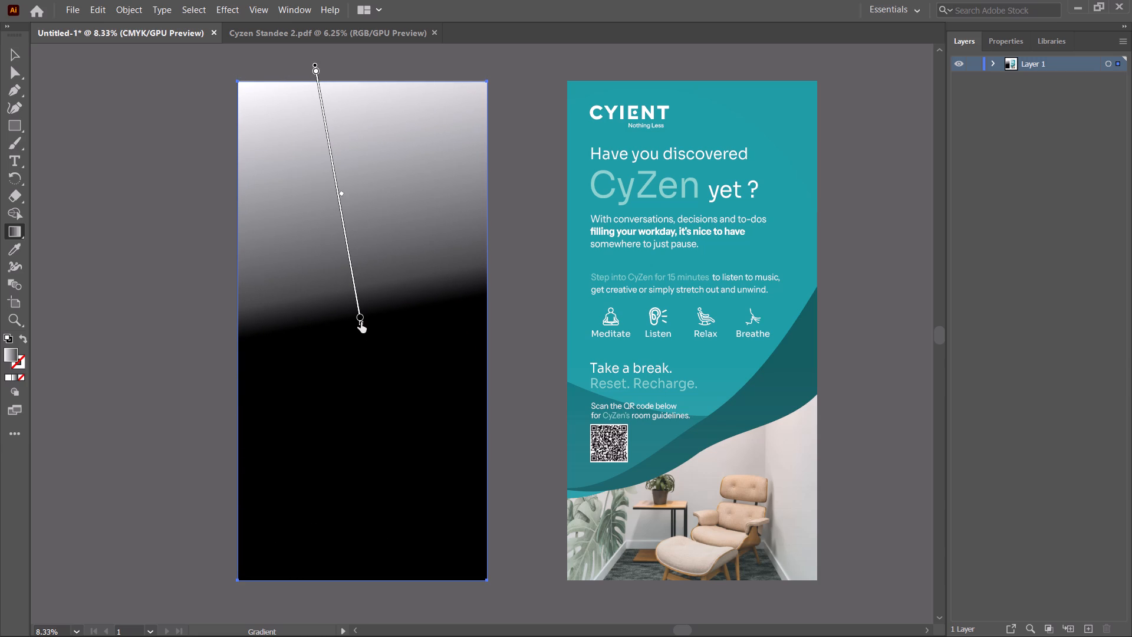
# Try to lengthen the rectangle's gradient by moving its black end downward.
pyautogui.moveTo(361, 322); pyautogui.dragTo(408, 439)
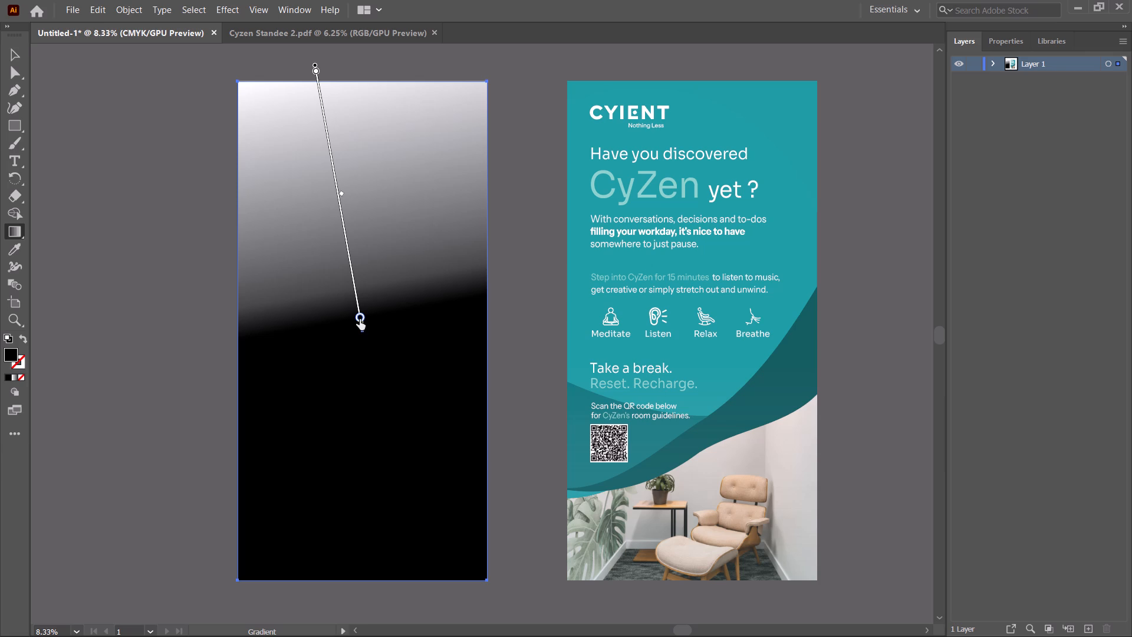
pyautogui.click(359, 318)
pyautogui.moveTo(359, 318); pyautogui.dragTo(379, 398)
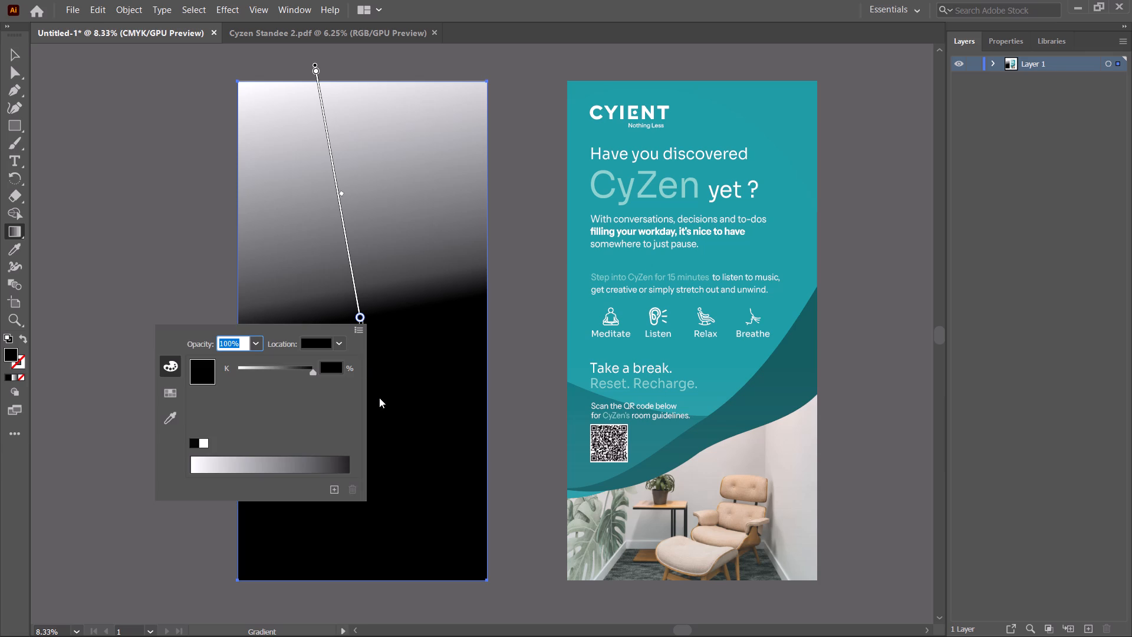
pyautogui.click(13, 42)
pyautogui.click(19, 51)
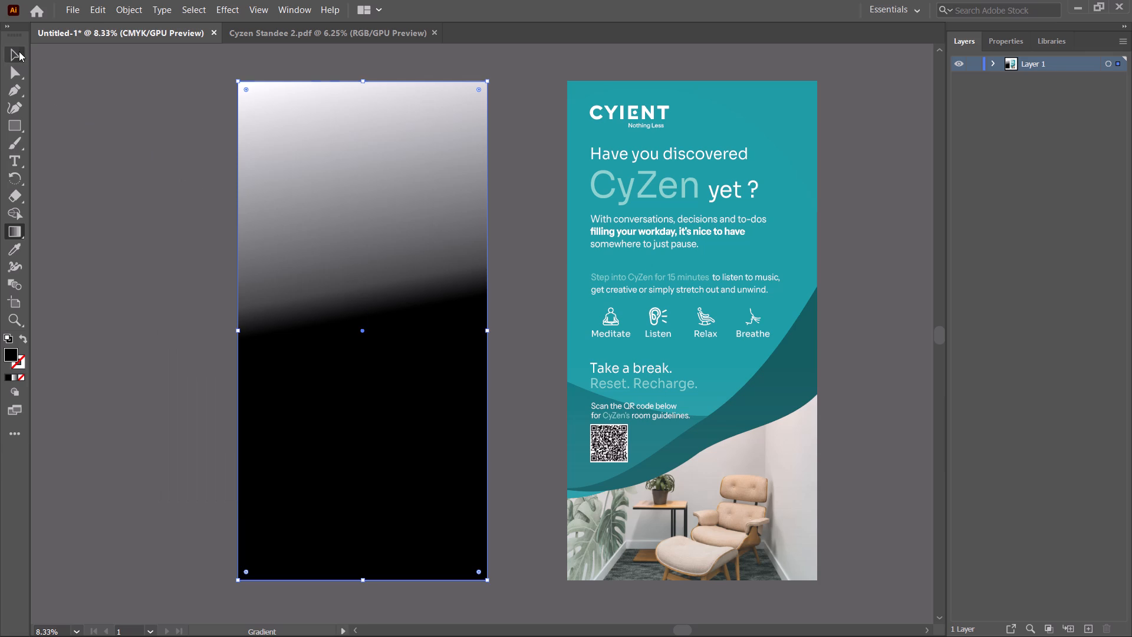
# Isolate the rectangle, extend the gradient's black end to near its bottom edge and tilt the gradient toward the lower-right corner.
pyautogui.click(391, 326)
pyautogui.doubleClick(391, 326)
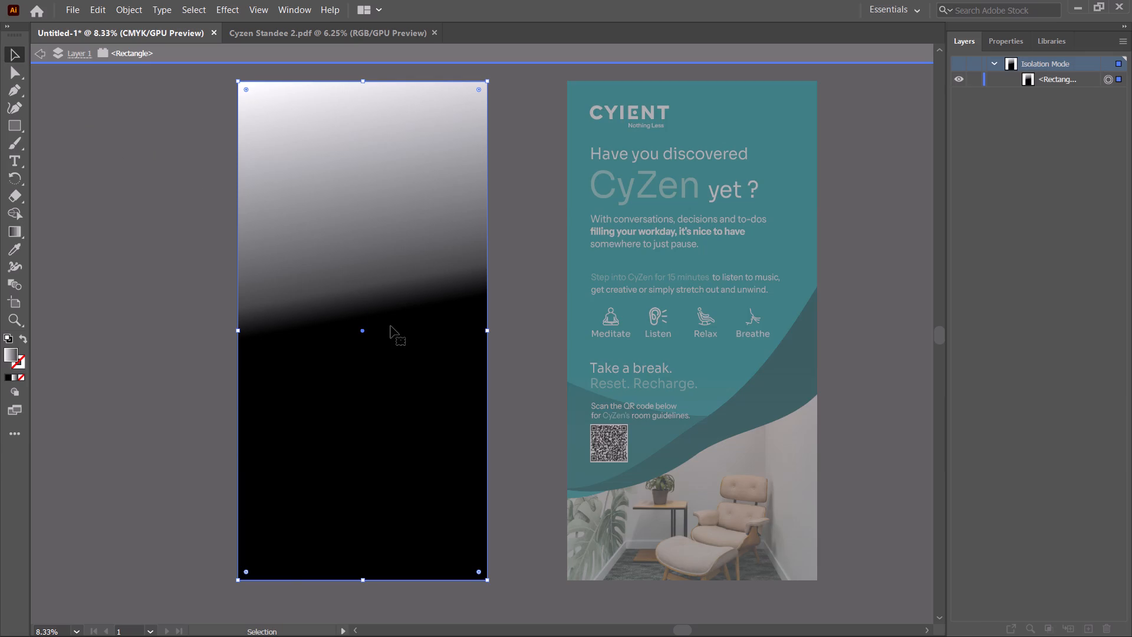
pyautogui.press('g')
pyautogui.moveTo(359, 317); pyautogui.dragTo(370, 349)
pyautogui.moveTo(362, 325); pyautogui.dragTo(396, 440)
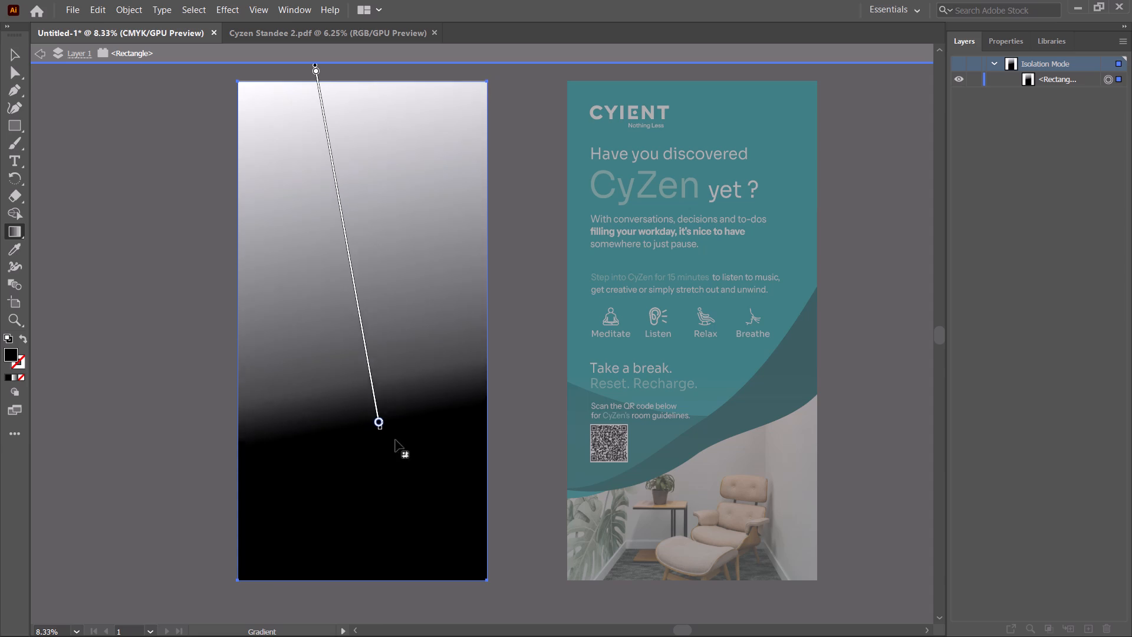
pyautogui.moveTo(396, 440); pyautogui.dragTo(465, 558)
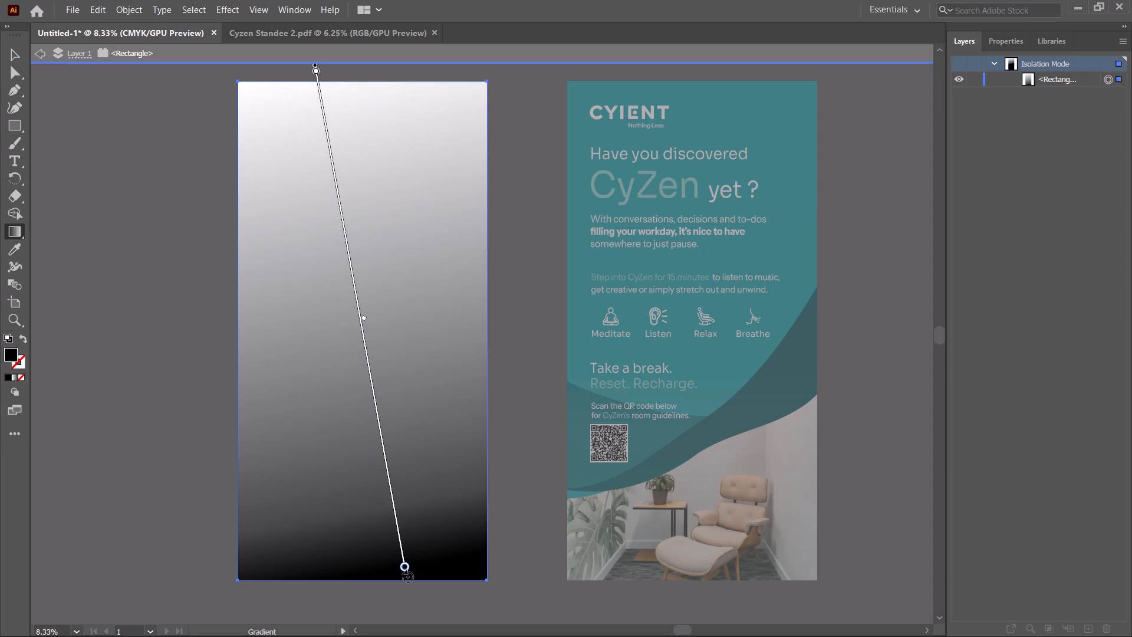
pyautogui.moveTo(408, 576); pyautogui.dragTo(485, 573)
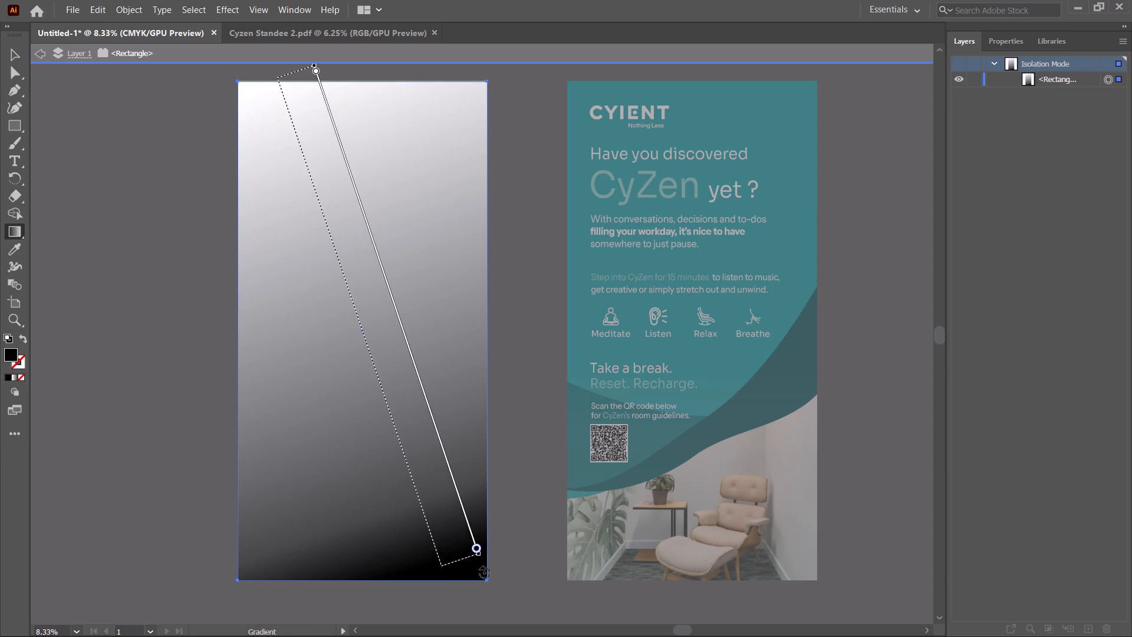
pyautogui.moveTo(485, 573); pyautogui.dragTo(481, 576)
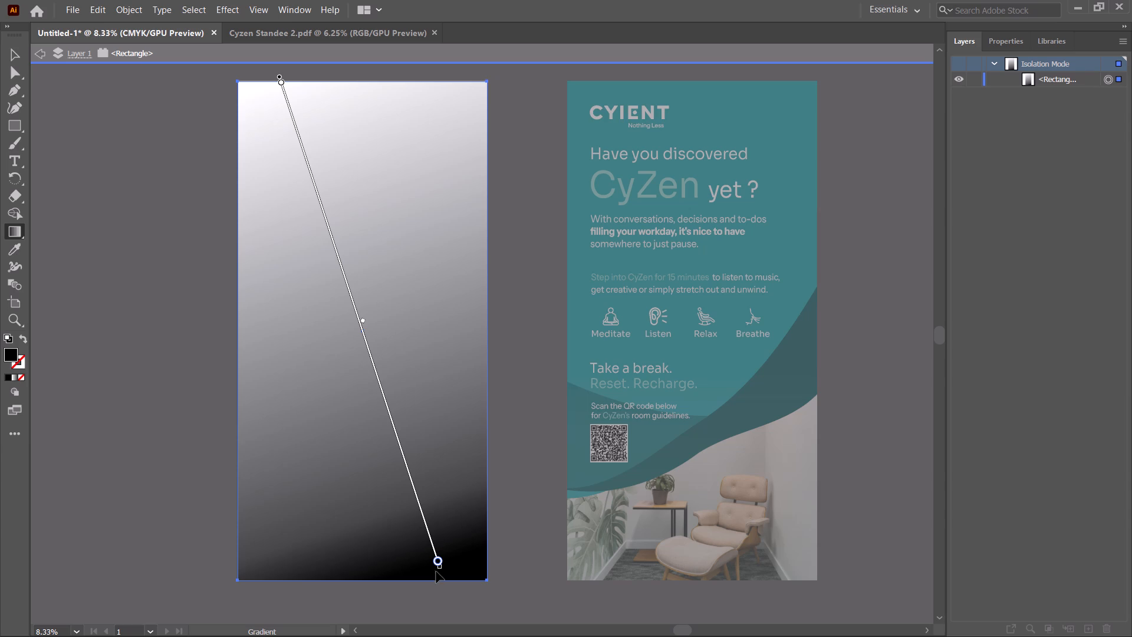
# Adjust the rectangle's gradient so it runs diagonally, from white at its top-left corner to black at its bottom-right corner.
pyautogui.moveTo(440, 570); pyautogui.dragTo(520, 553)
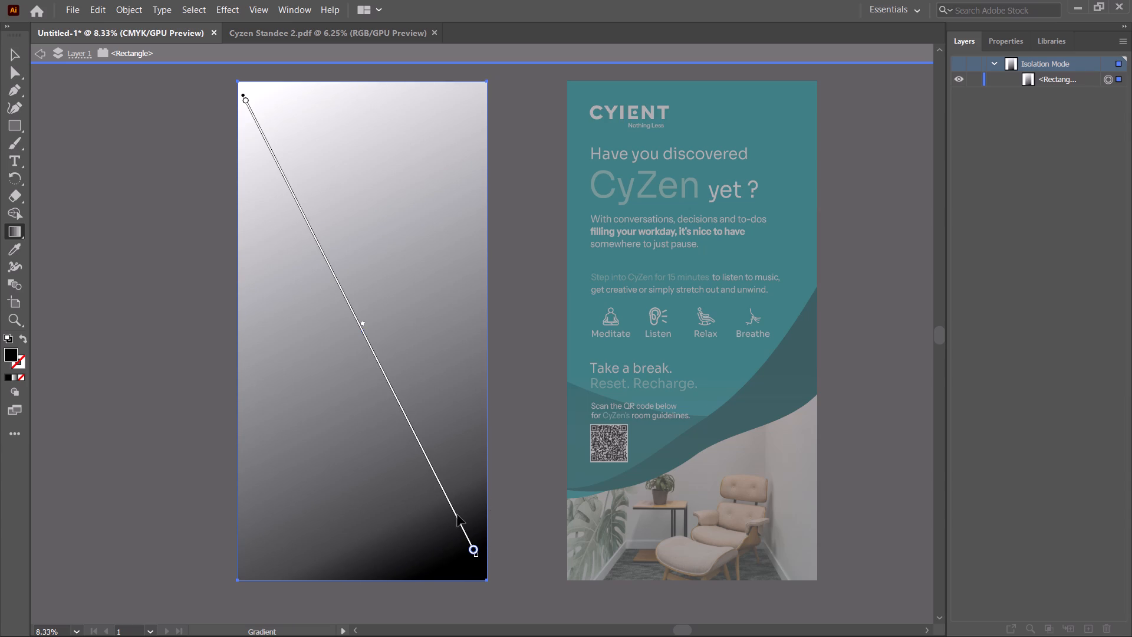
pyautogui.moveTo(479, 560); pyautogui.dragTo(468, 567)
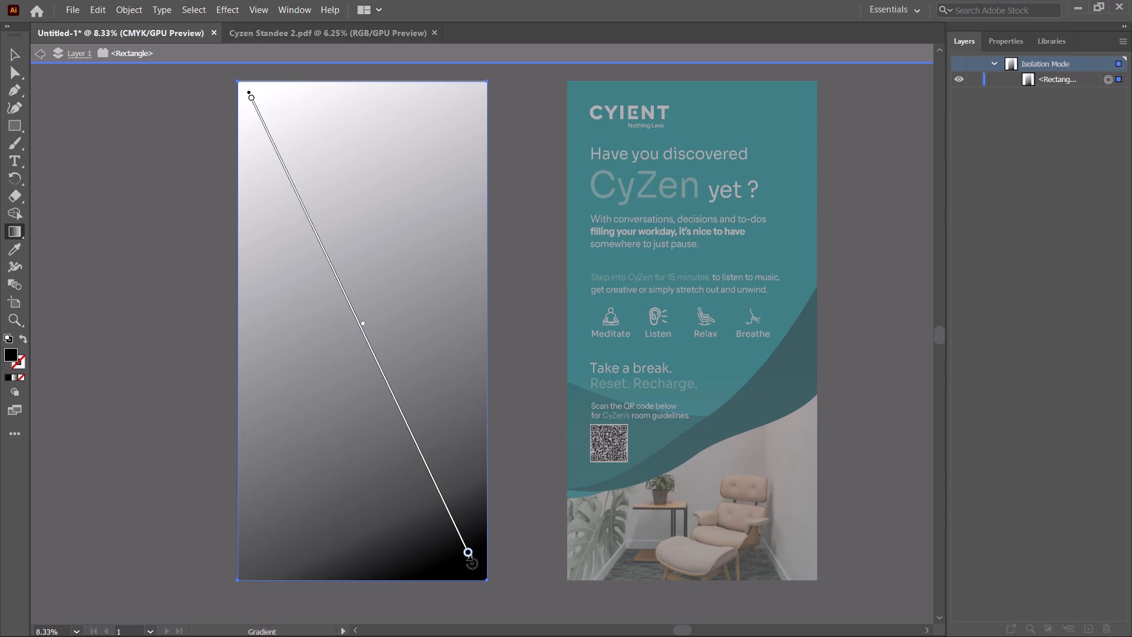
pyautogui.moveTo(472, 560); pyautogui.dragTo(484, 589)
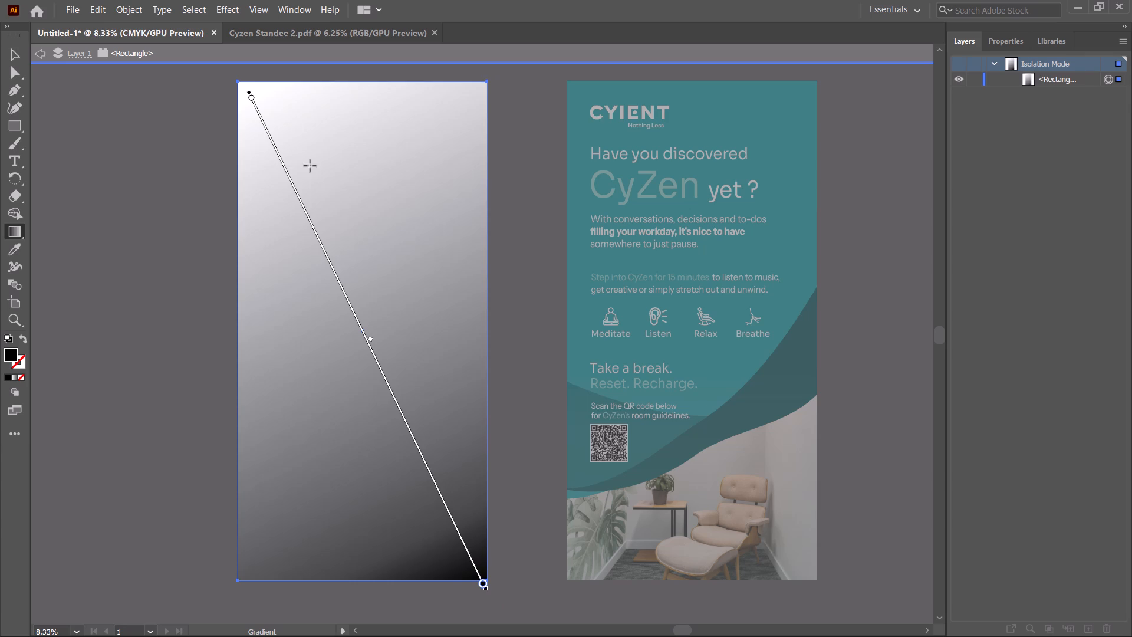
pyautogui.moveTo(251, 92); pyautogui.dragTo(242, 82)
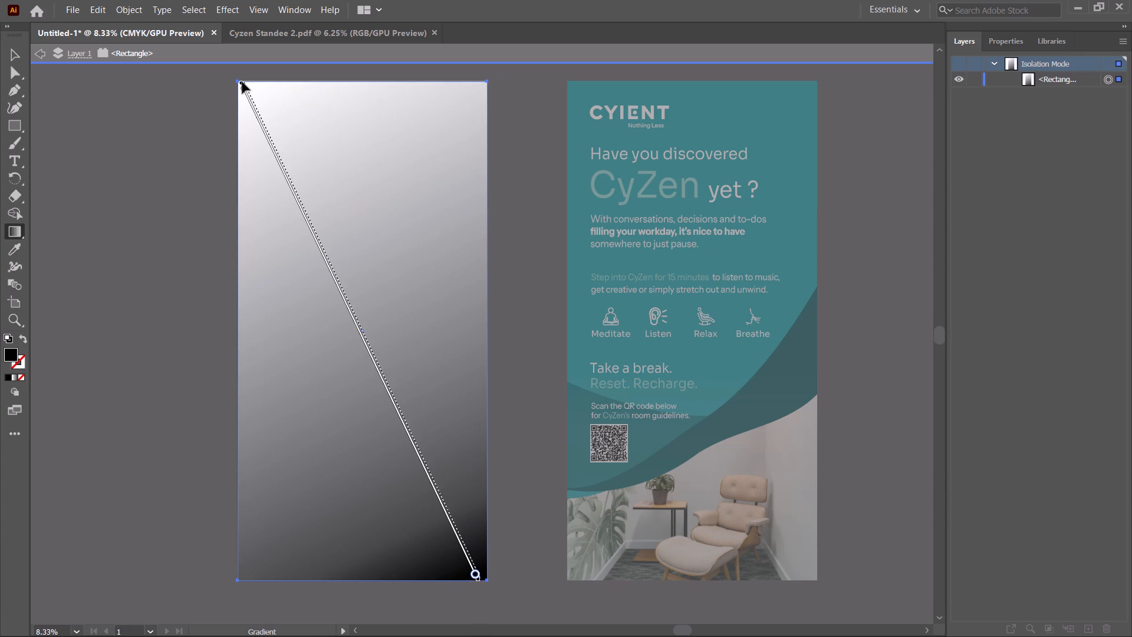
pyautogui.moveTo(242, 82); pyautogui.dragTo(241, 80)
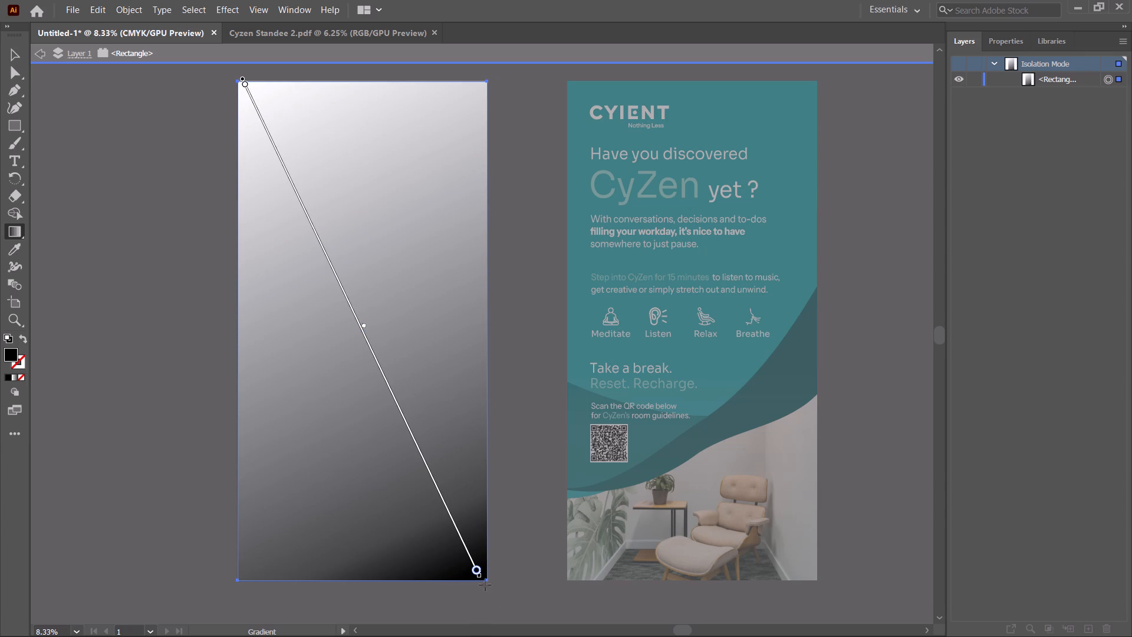
pyautogui.moveTo(478, 570); pyautogui.dragTo(403, 342)
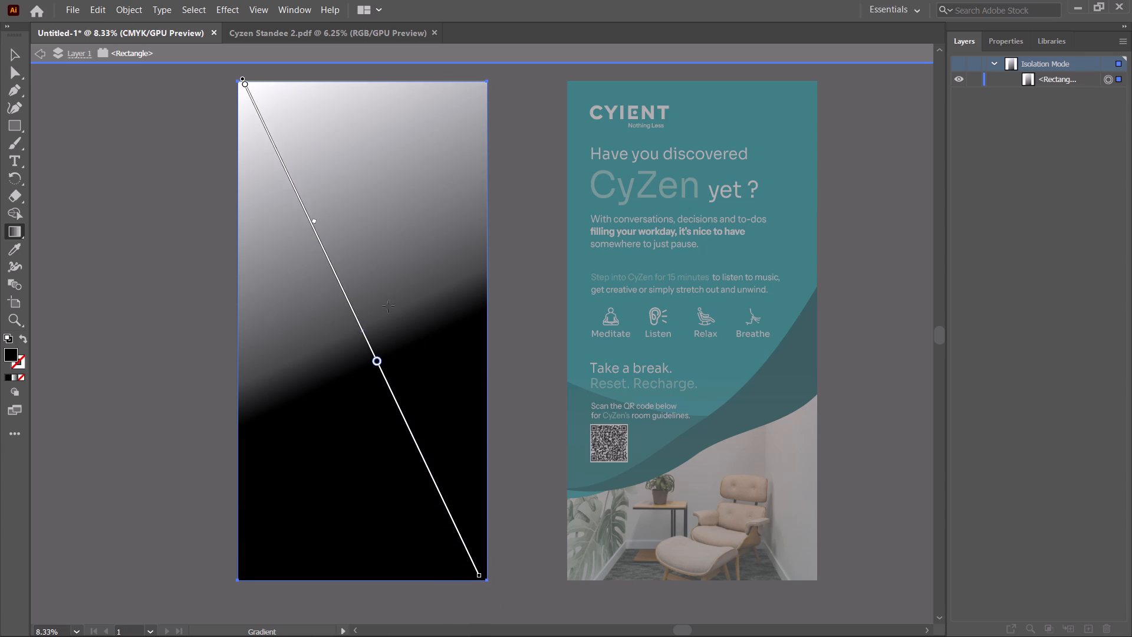
pyautogui.moveTo(380, 362); pyautogui.dragTo(438, 583)
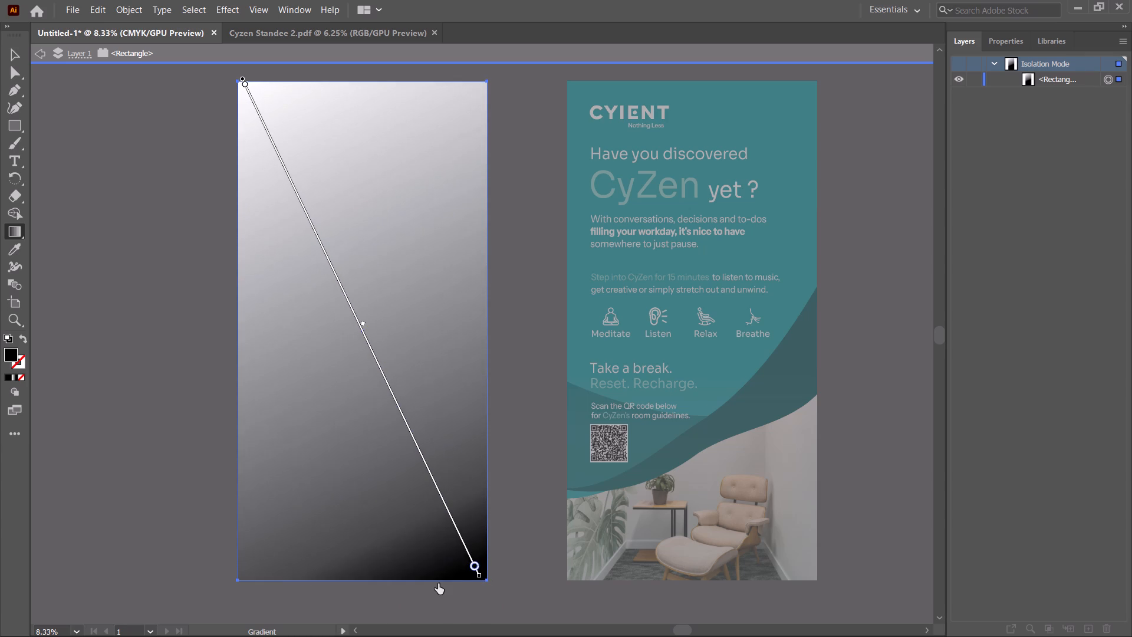
pyautogui.moveTo(438, 583); pyautogui.dragTo(457, 606)
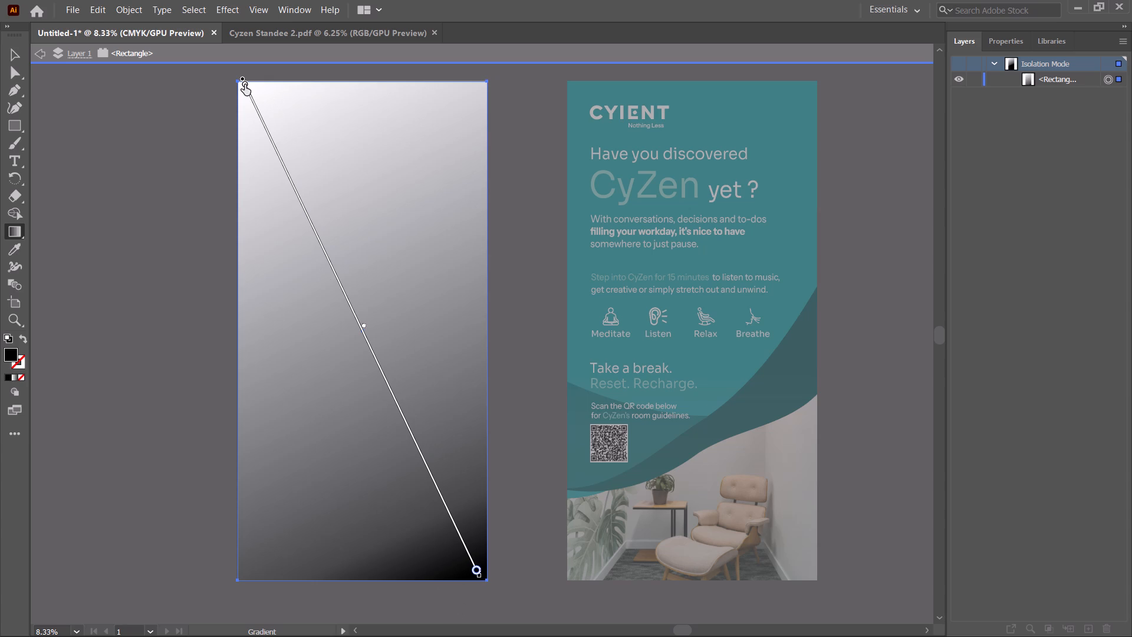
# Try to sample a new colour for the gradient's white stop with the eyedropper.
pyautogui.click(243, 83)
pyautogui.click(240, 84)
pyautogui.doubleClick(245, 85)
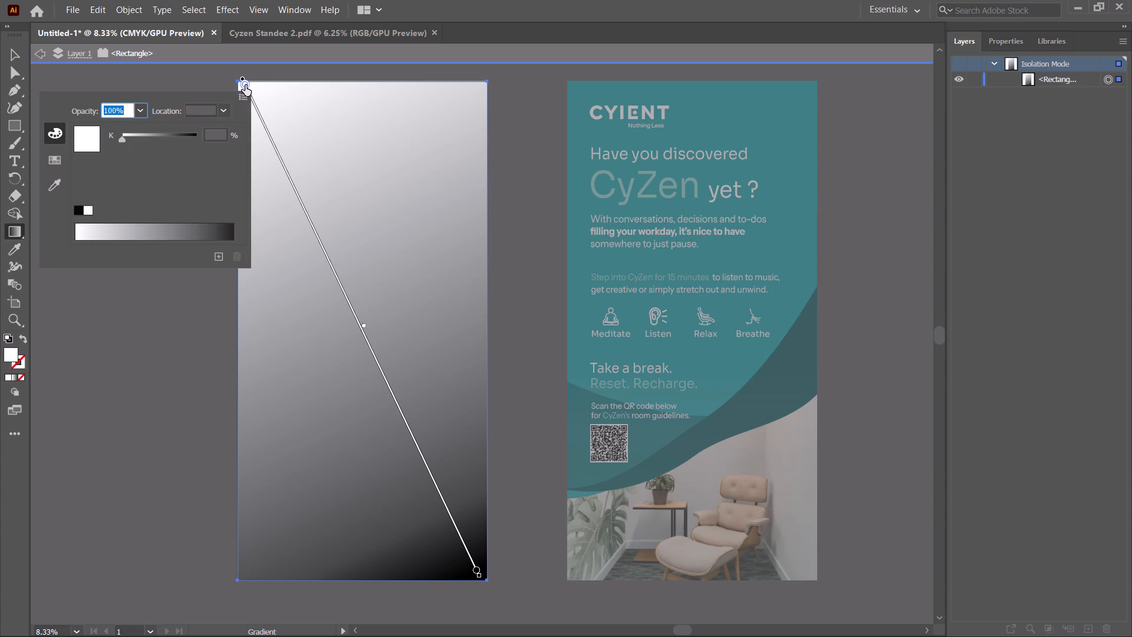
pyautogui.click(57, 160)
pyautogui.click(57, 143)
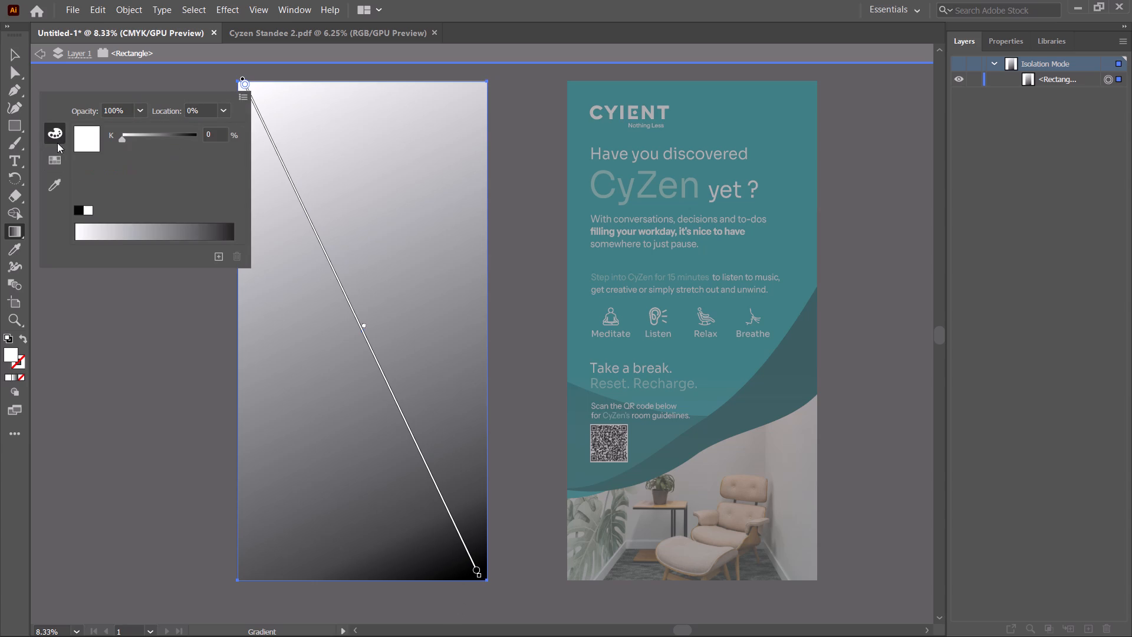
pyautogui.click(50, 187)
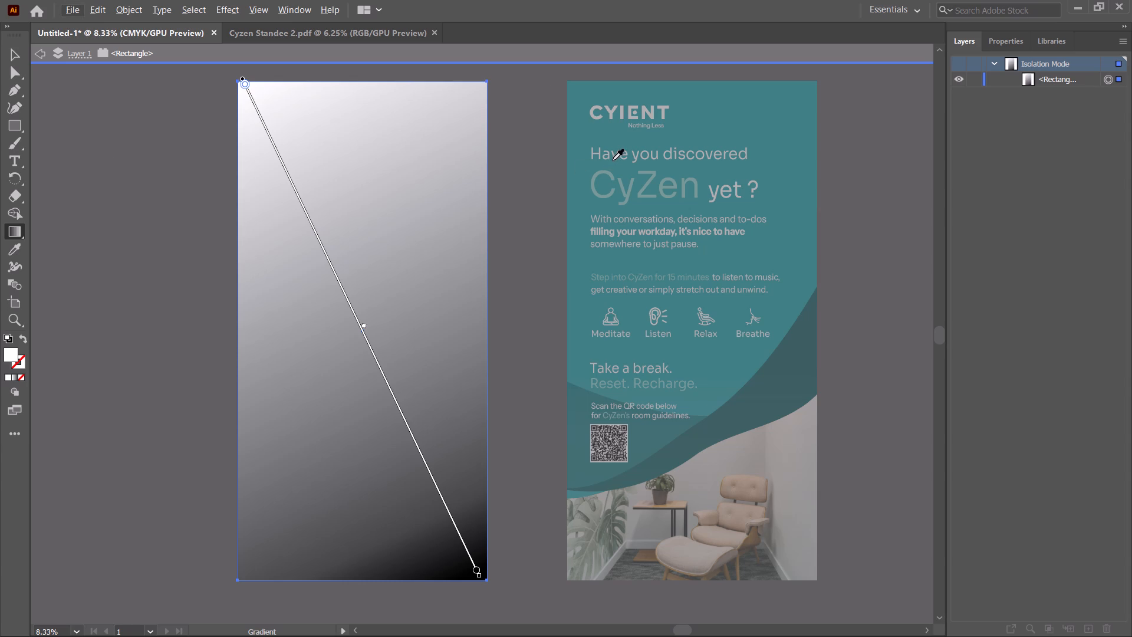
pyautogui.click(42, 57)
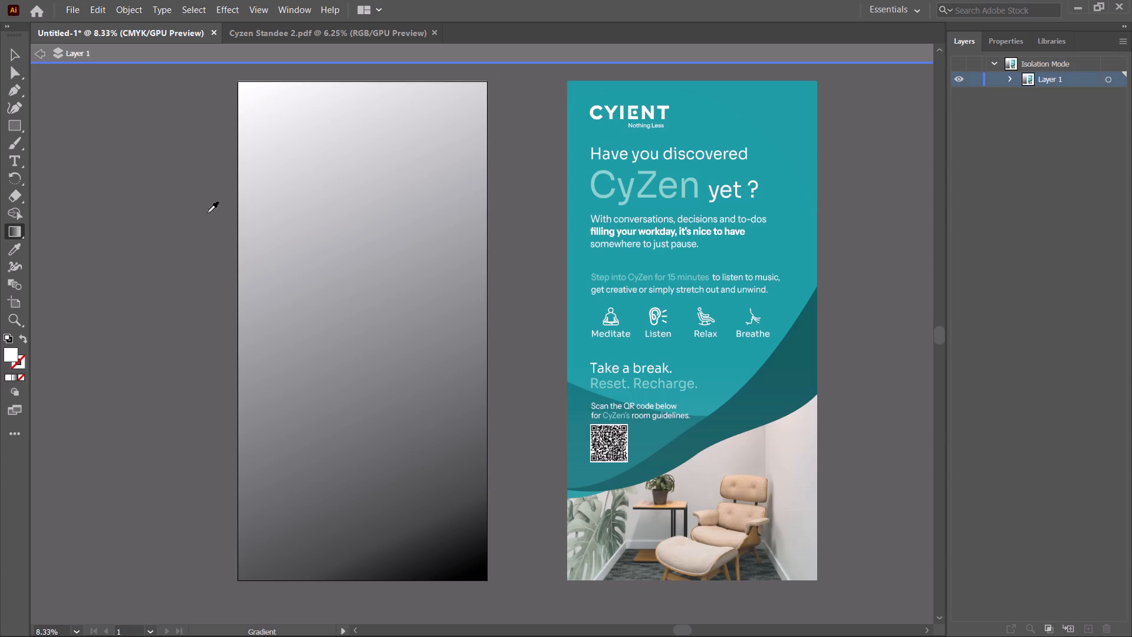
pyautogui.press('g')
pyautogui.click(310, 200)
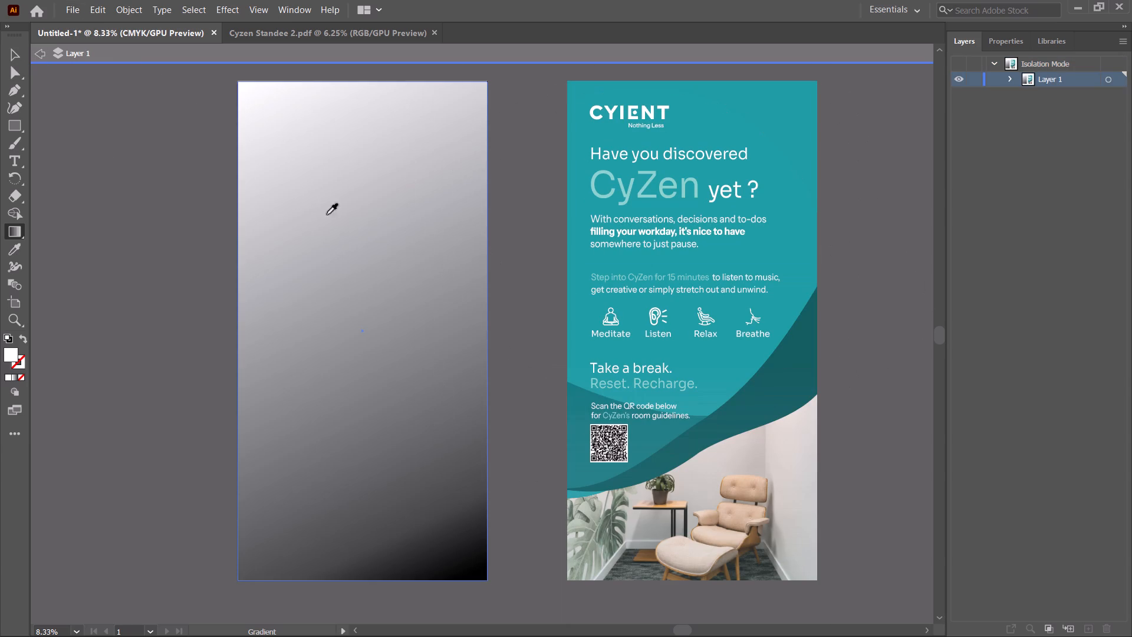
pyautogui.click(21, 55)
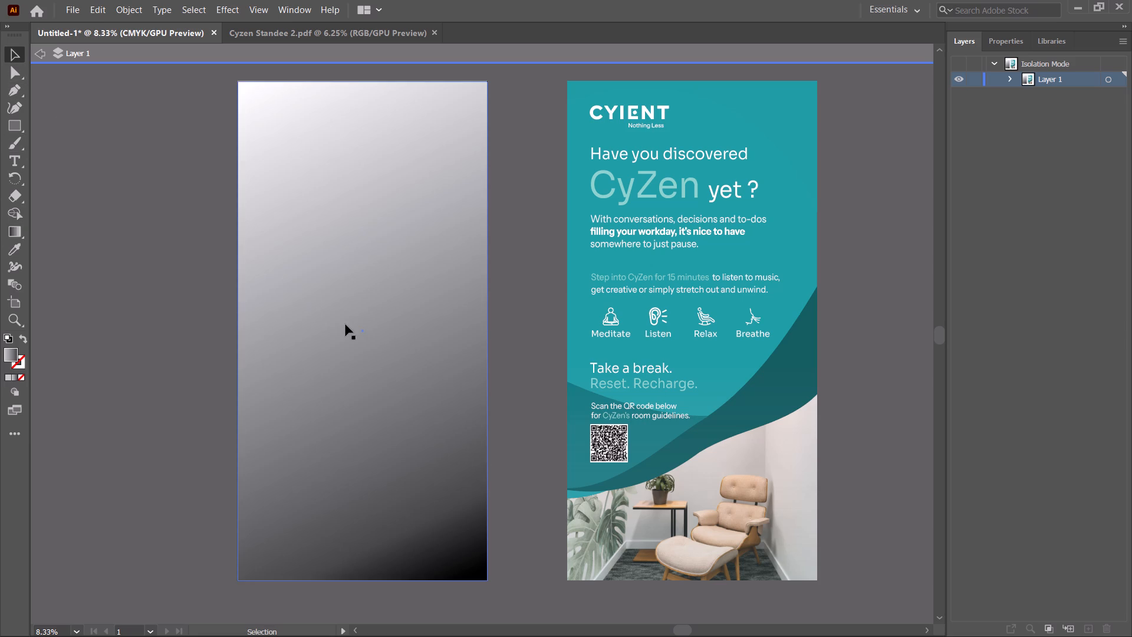
# Reselect the background rectangle, replace its gradient's white stop with the previously copied hex colour, and exit isolation mode.
pyautogui.click(345, 324)
pyautogui.press('g')
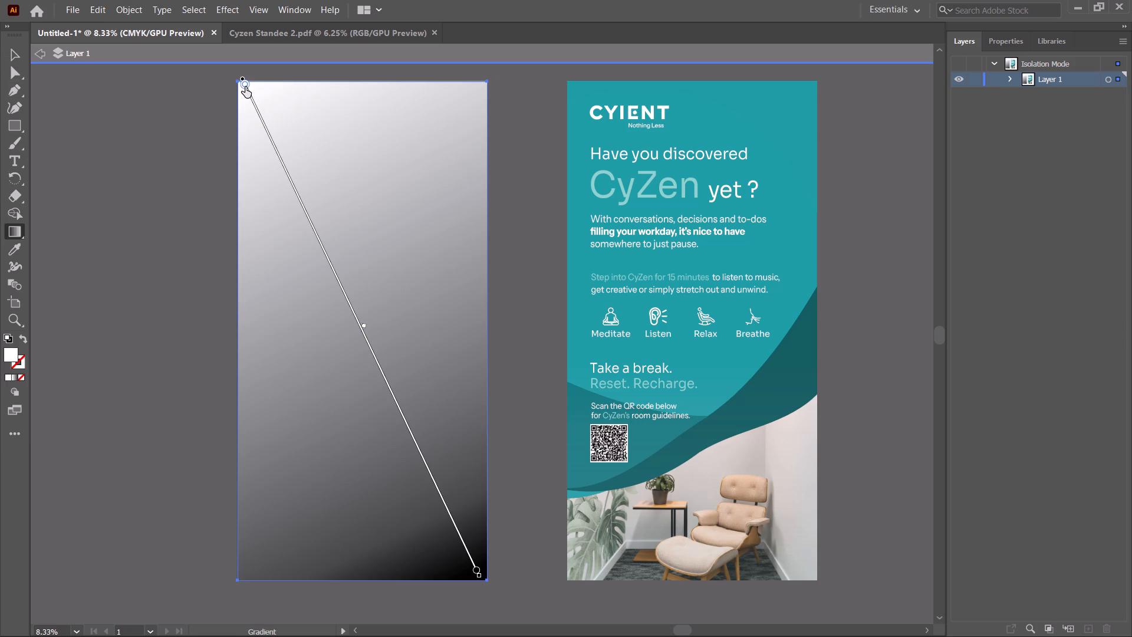
pyautogui.click(245, 87)
pyautogui.doubleClick(11, 354)
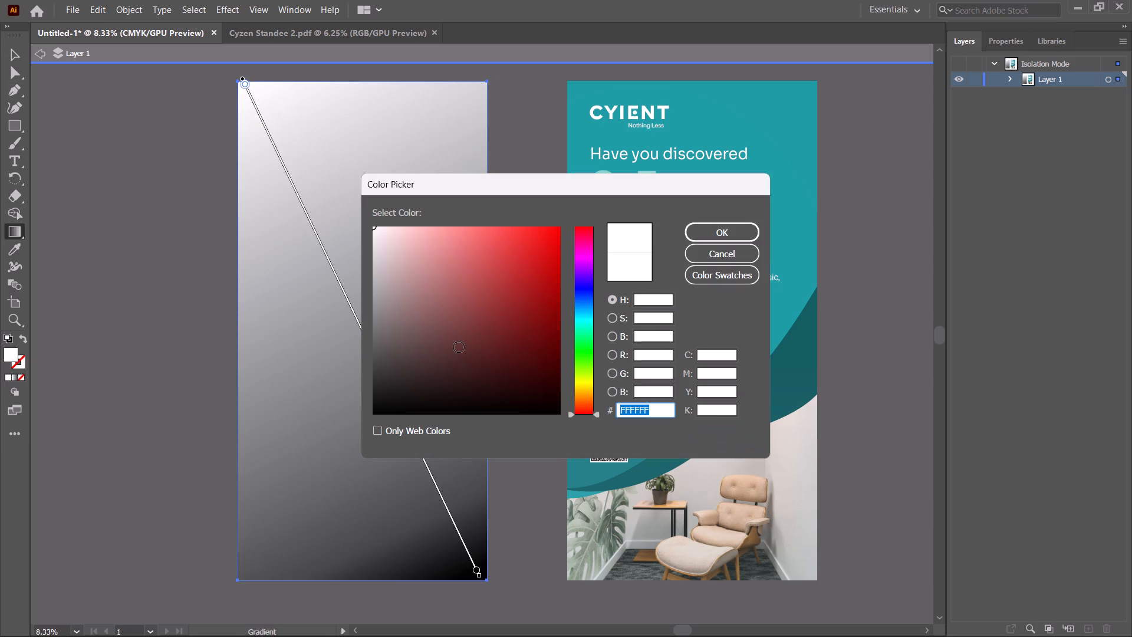
pyautogui.hotkey('ctrl', 'v')
pyautogui.click(695, 236)
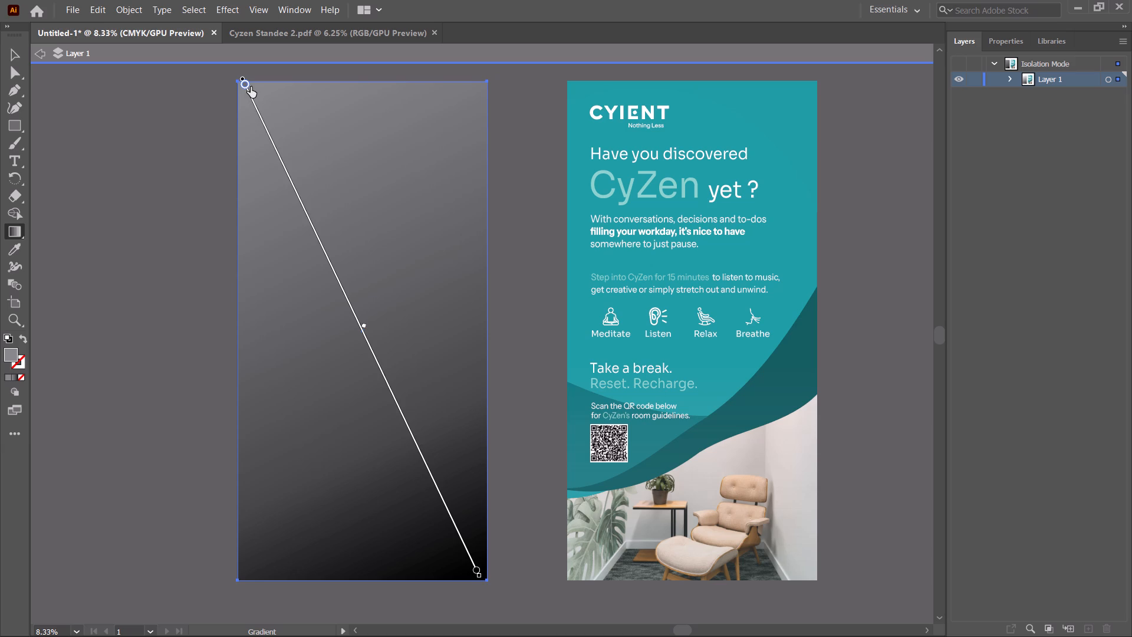
pyautogui.click(47, 58)
pyautogui.click(47, 58)
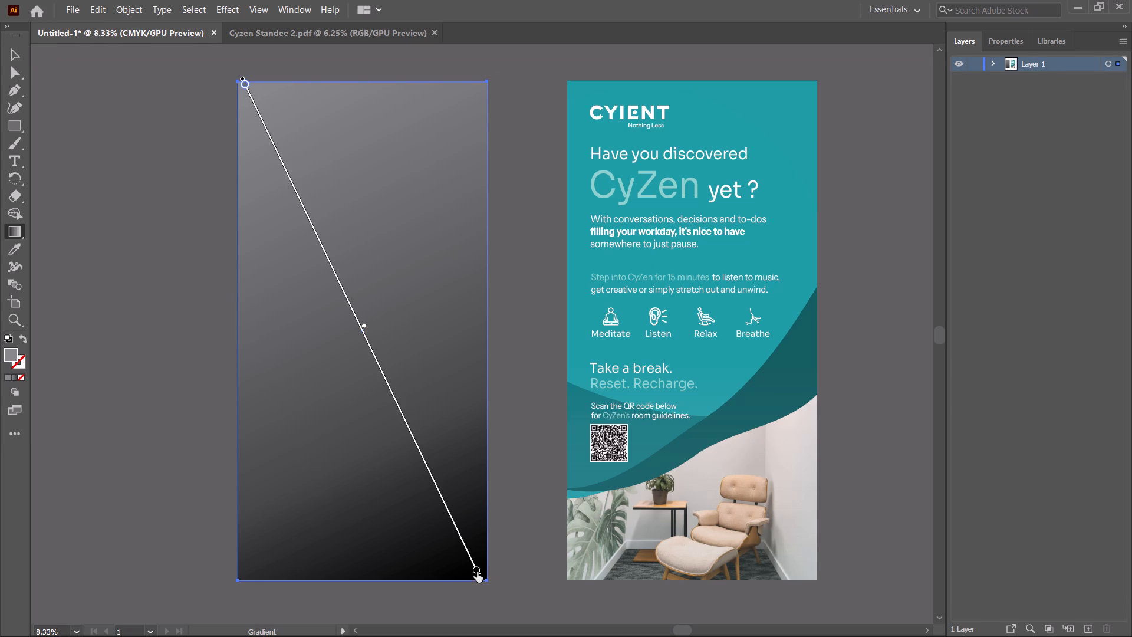
# Switch to the brand guideline PDF in Chrome, sample the Depth Shift gradient's teal swatch and copy its hex code 009ca5.
pyautogui.hotkey('alt', 'Tab')
pyautogui.hotkey('alt', 'Tab')
pyautogui.hotkey('alt', 'Tab')
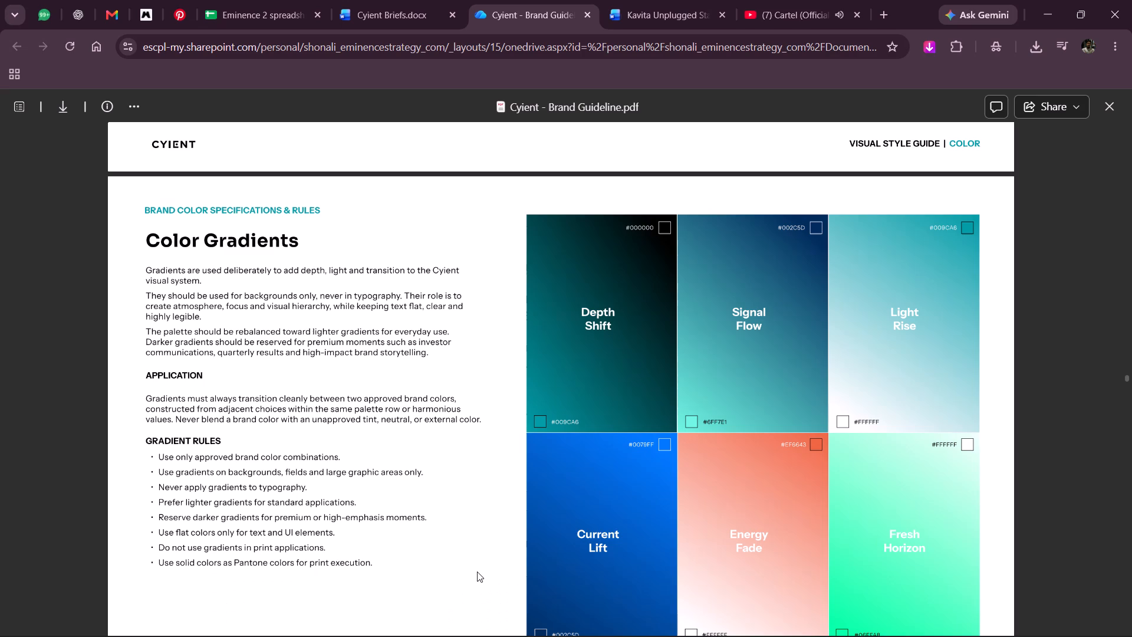
pyautogui.click(540, 424)
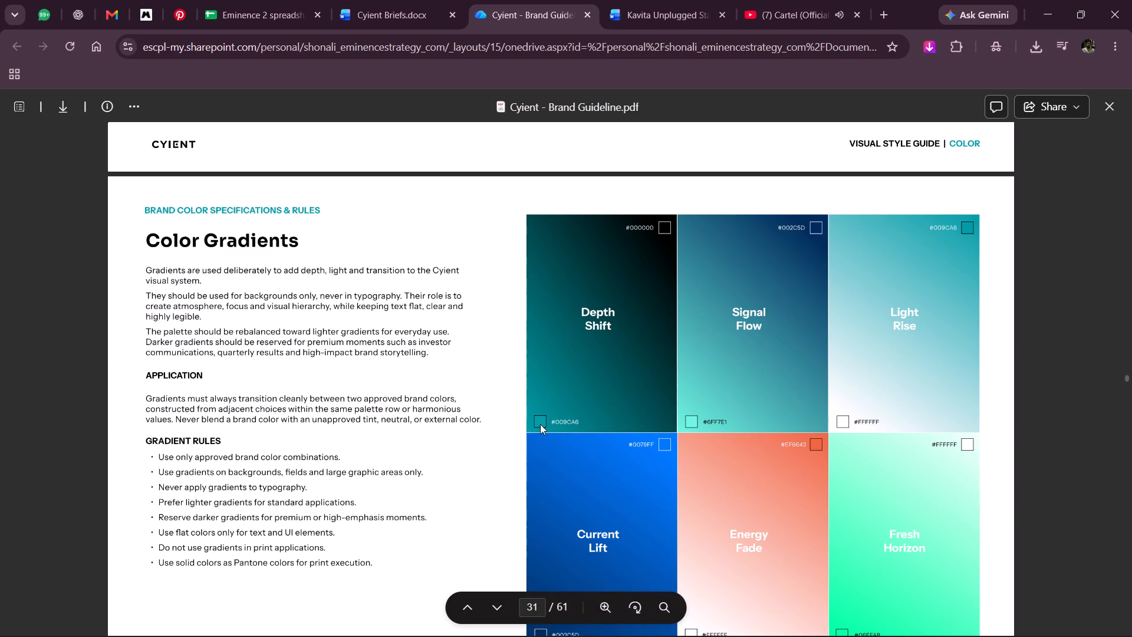
pyautogui.hotkey('alt', 'c')
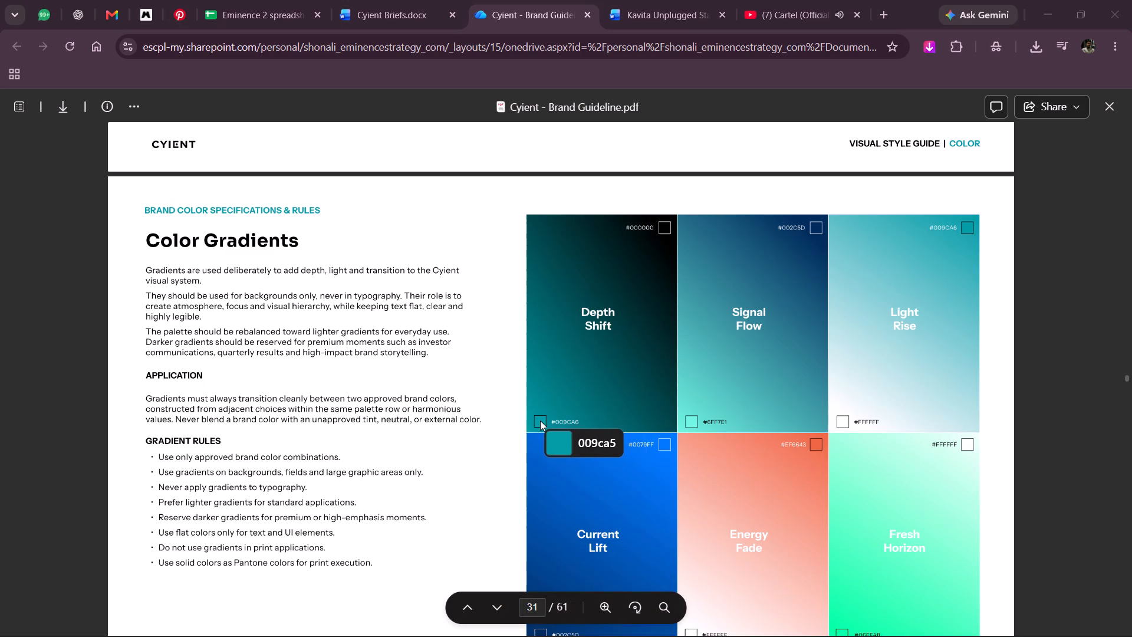
pyautogui.click(703, 285)
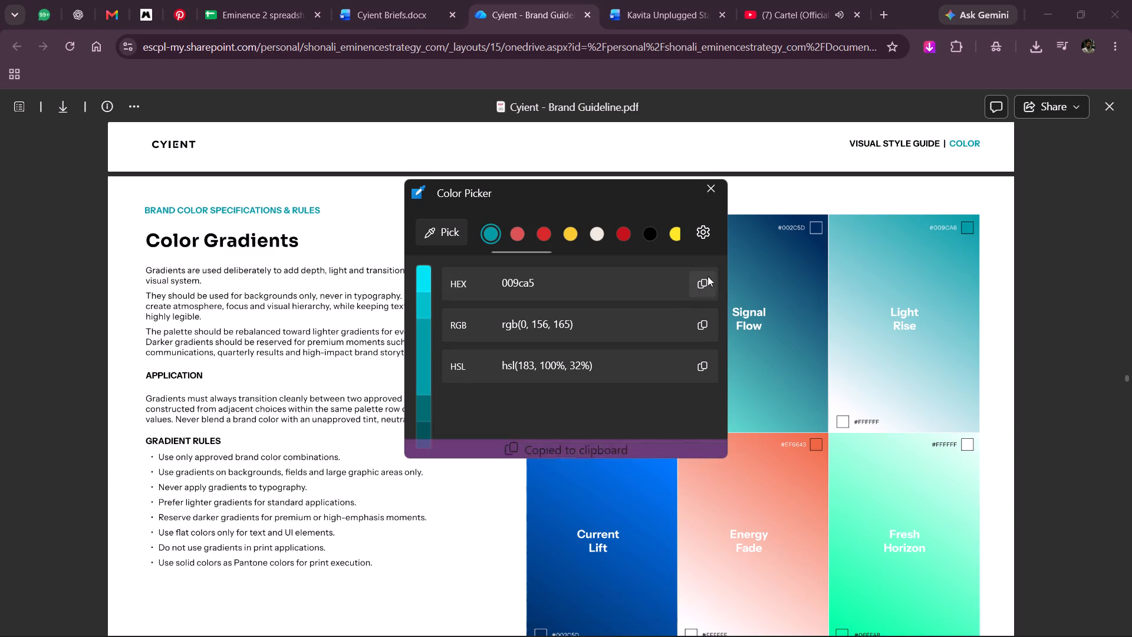
pyautogui.click(711, 187)
# Return to Illustrator and try to set the rectangle gradient's upper colour stop to teal 009ca5.
pyautogui.hotkey('alt', 'Tab')
pyautogui.hotkey('alt', 'Tab')
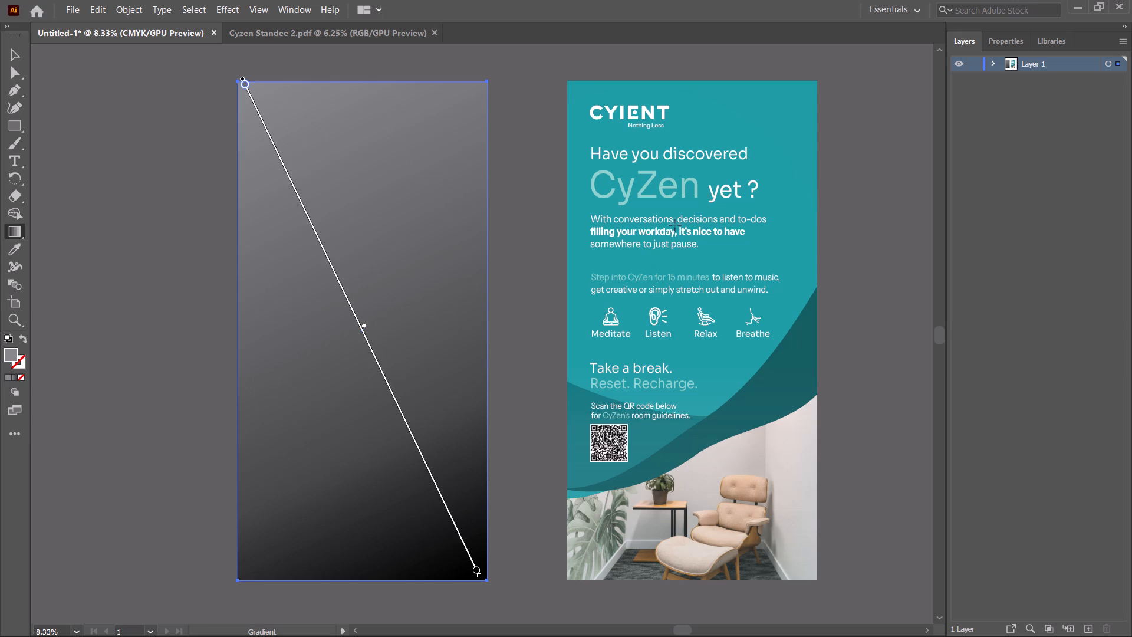
pyautogui.click(246, 83)
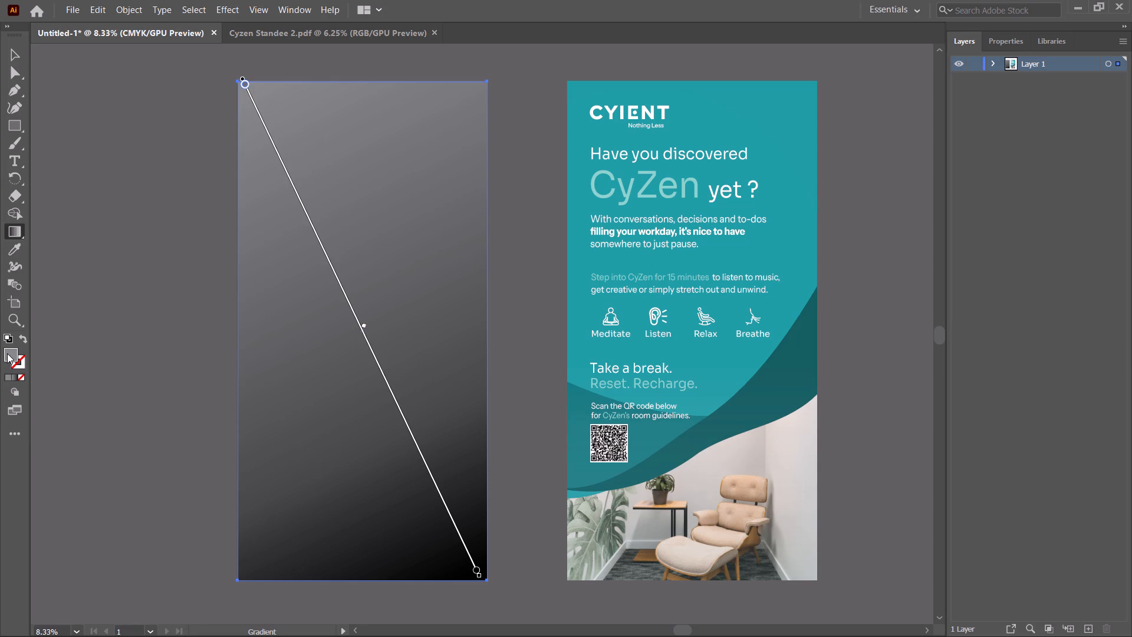
pyautogui.doubleClick(7, 353)
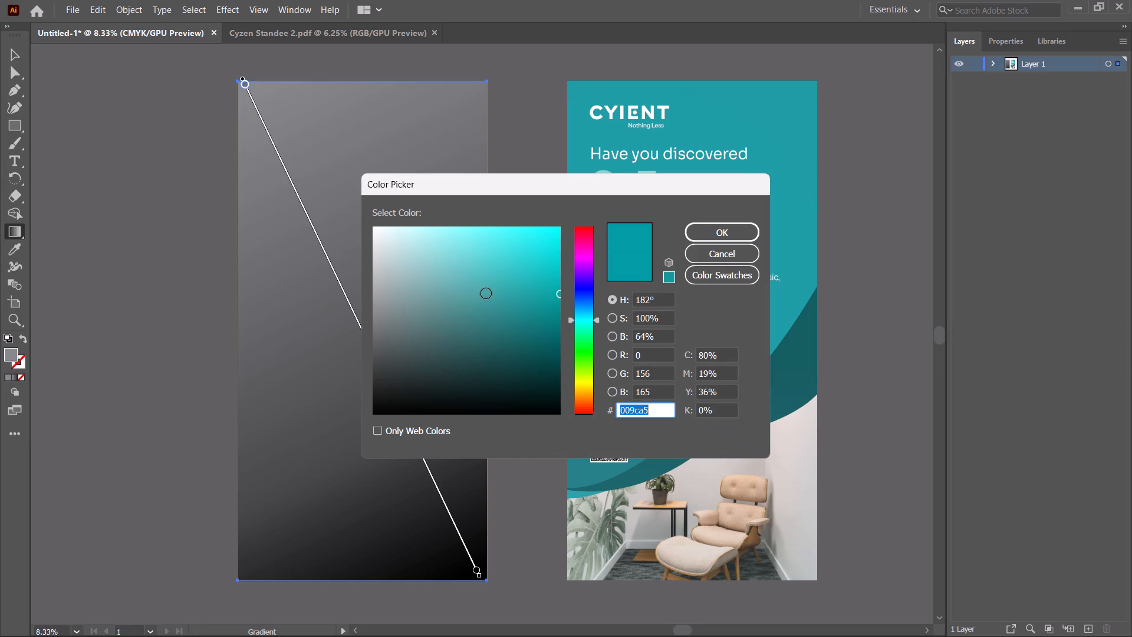
pyautogui.hotkey('ctrl', 'v')
pyautogui.click(724, 239)
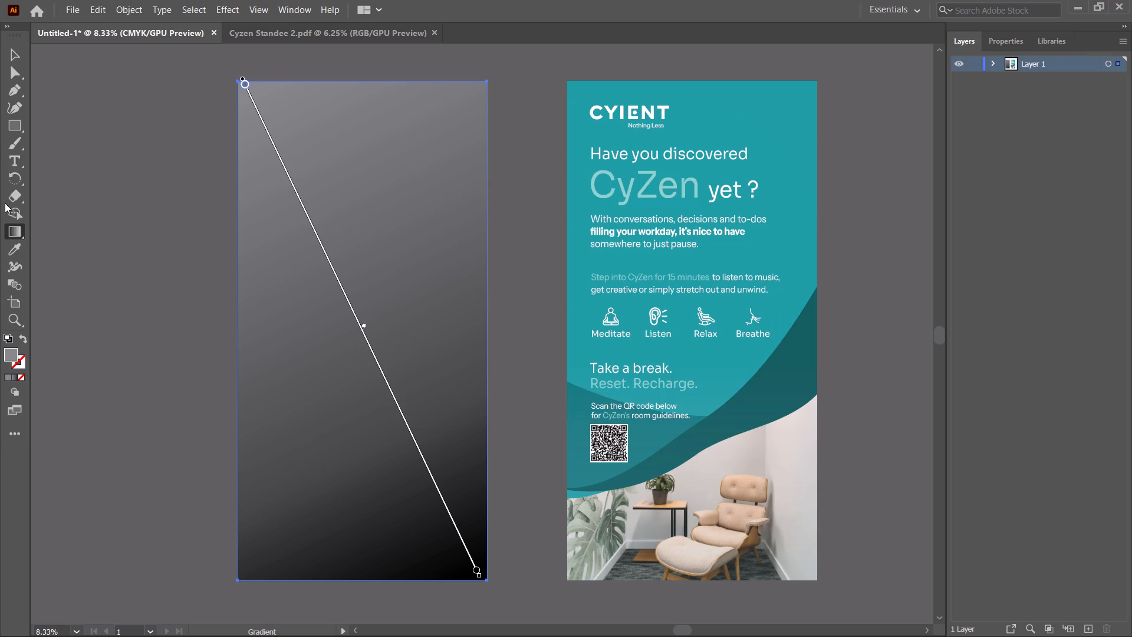
pyautogui.click(12, 51)
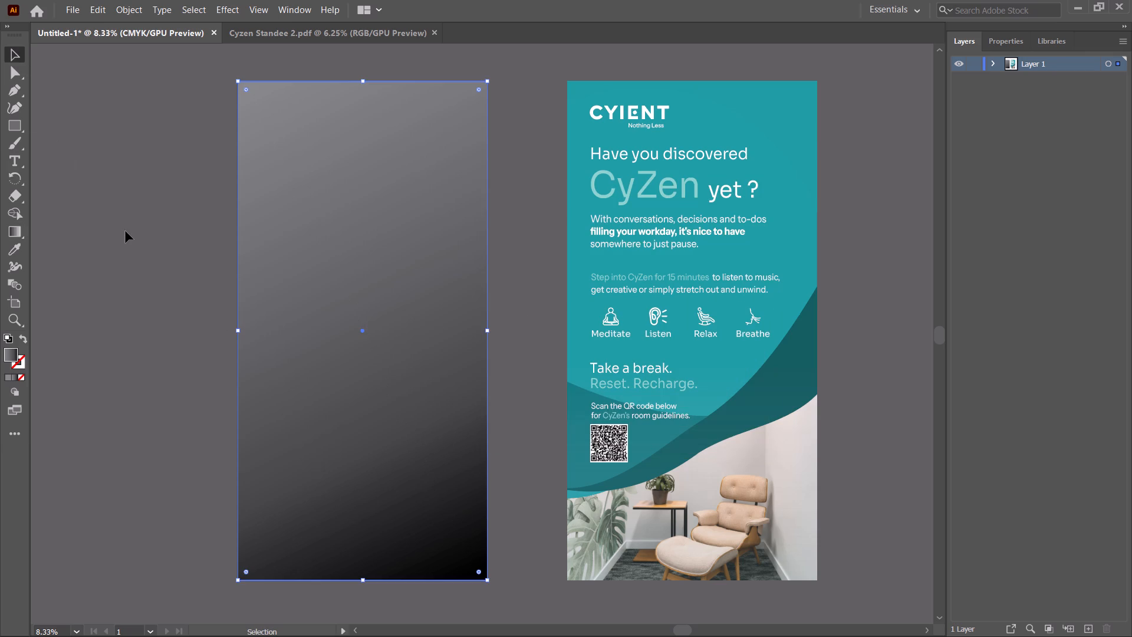
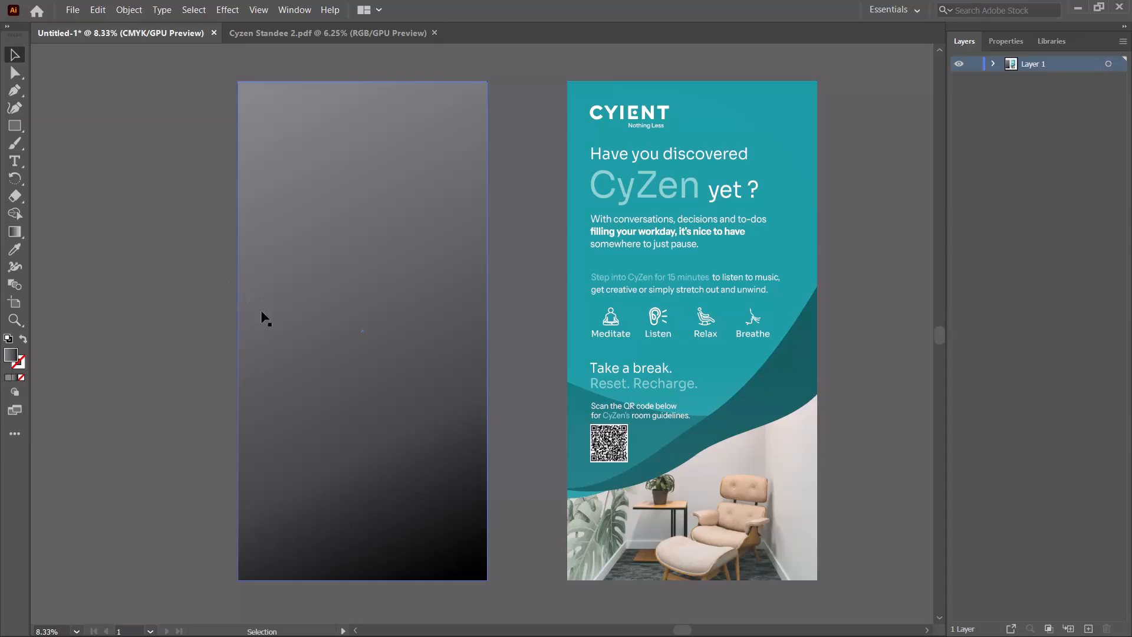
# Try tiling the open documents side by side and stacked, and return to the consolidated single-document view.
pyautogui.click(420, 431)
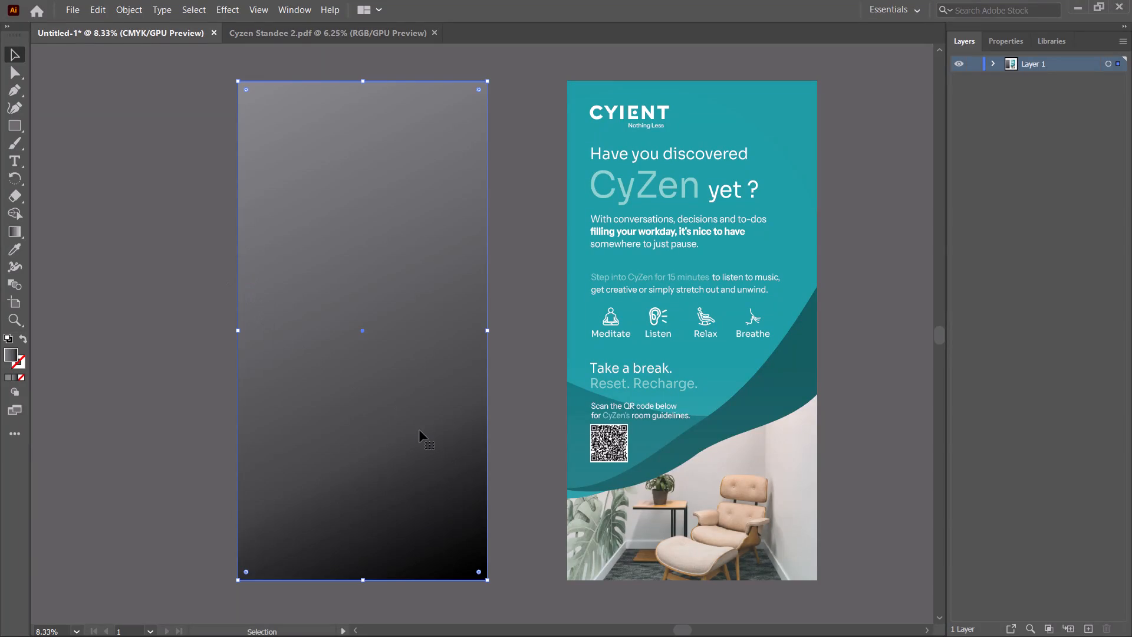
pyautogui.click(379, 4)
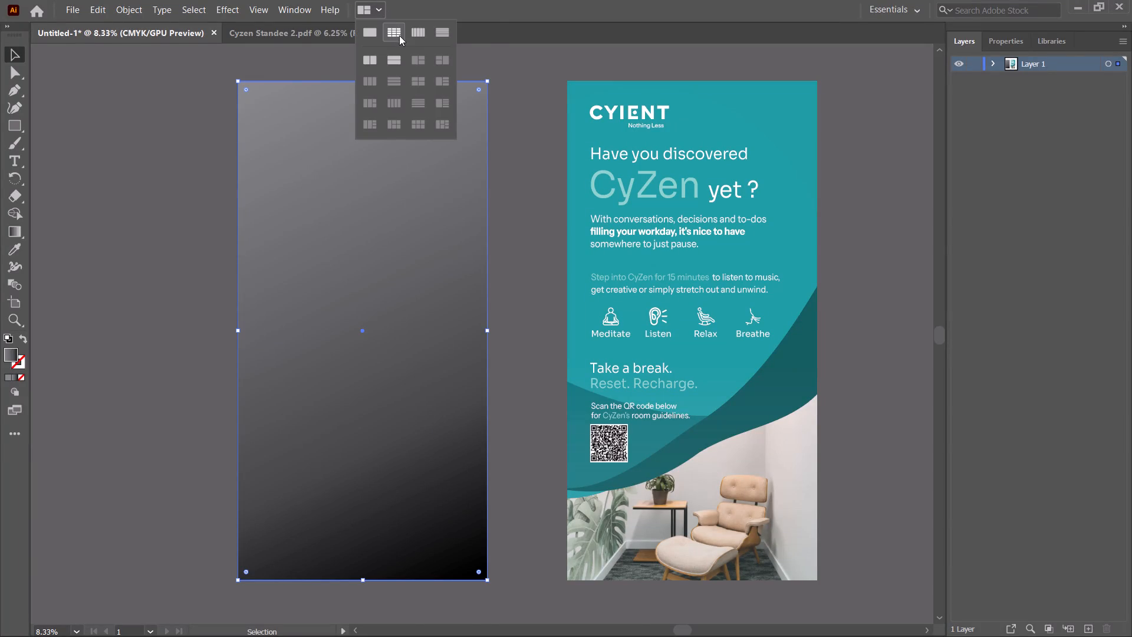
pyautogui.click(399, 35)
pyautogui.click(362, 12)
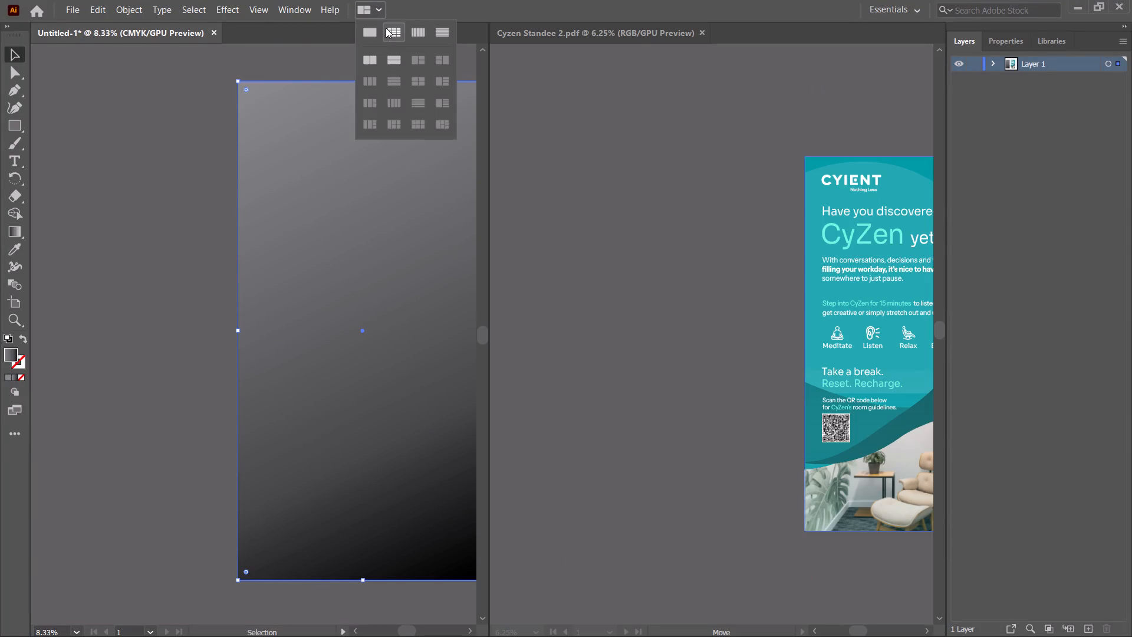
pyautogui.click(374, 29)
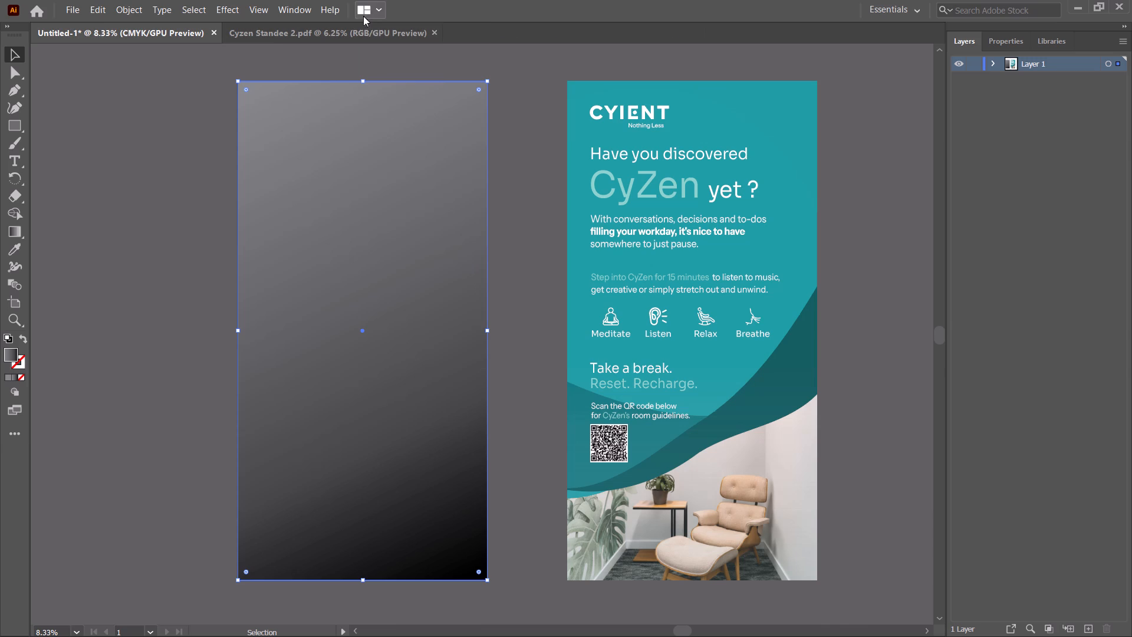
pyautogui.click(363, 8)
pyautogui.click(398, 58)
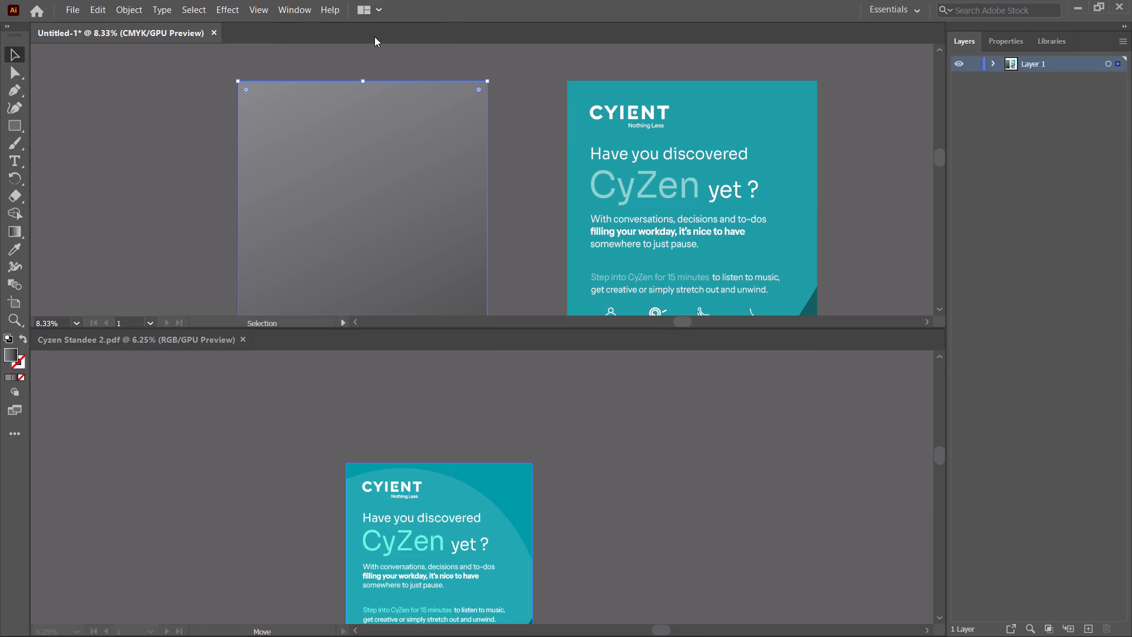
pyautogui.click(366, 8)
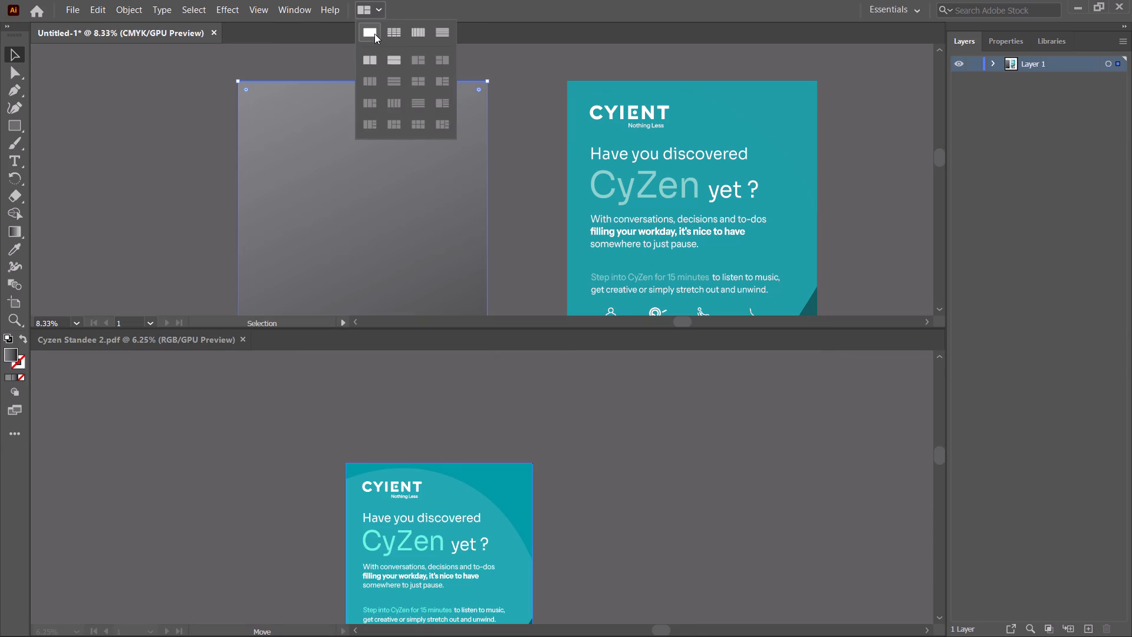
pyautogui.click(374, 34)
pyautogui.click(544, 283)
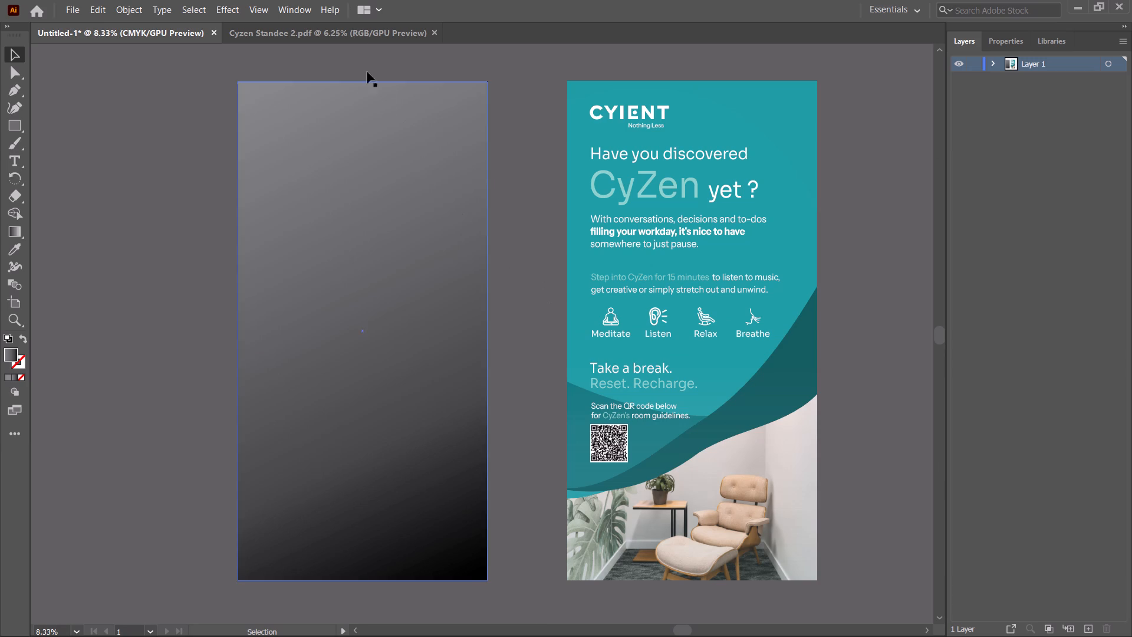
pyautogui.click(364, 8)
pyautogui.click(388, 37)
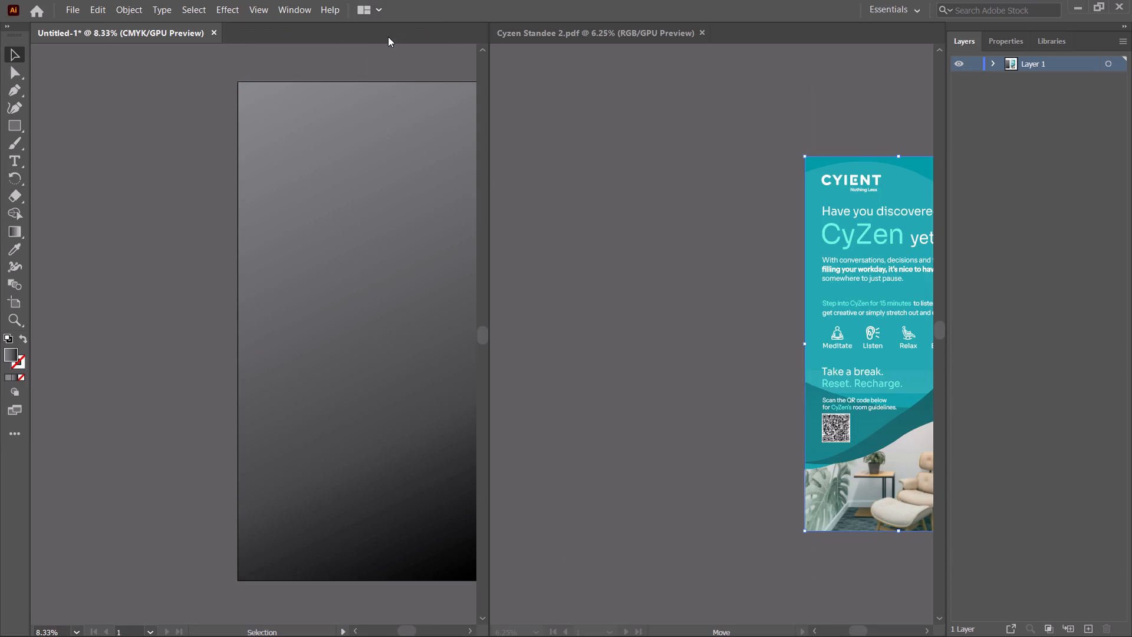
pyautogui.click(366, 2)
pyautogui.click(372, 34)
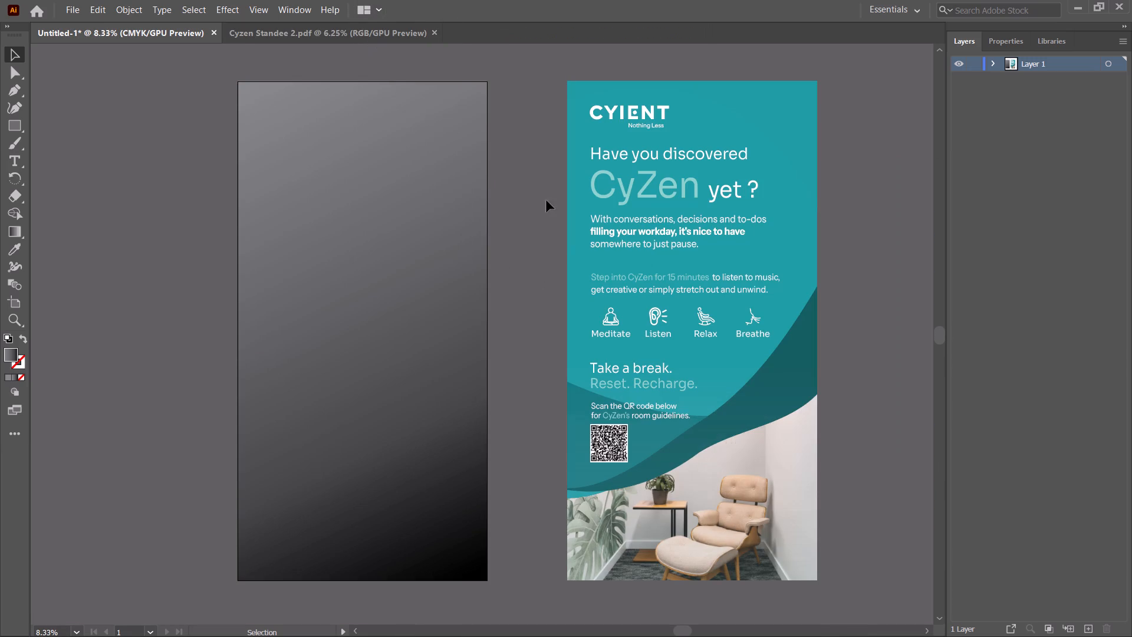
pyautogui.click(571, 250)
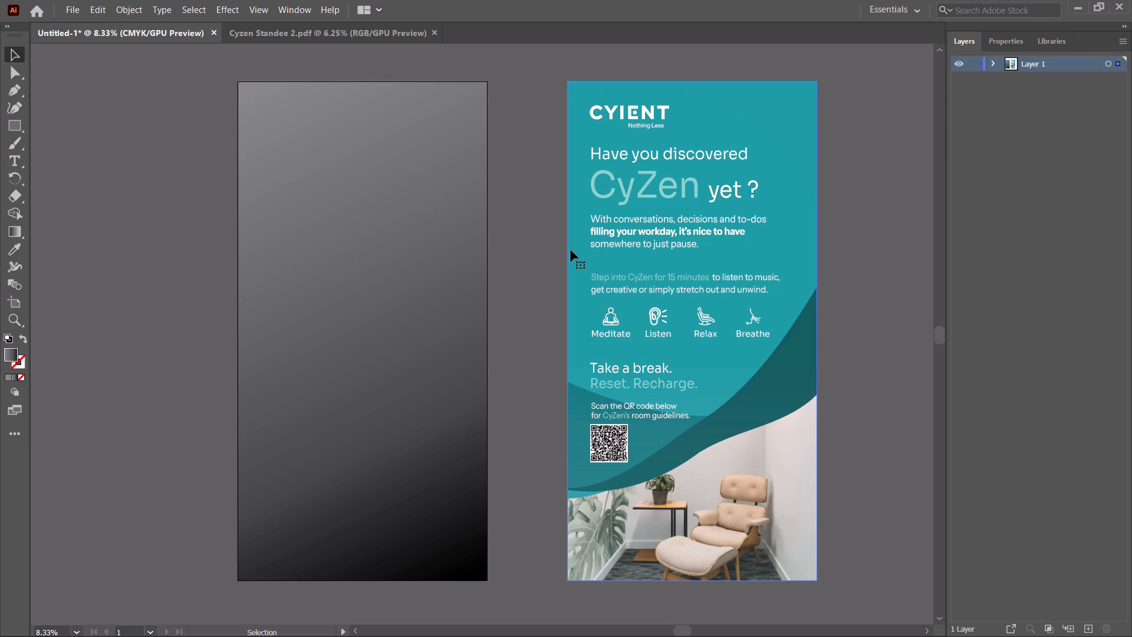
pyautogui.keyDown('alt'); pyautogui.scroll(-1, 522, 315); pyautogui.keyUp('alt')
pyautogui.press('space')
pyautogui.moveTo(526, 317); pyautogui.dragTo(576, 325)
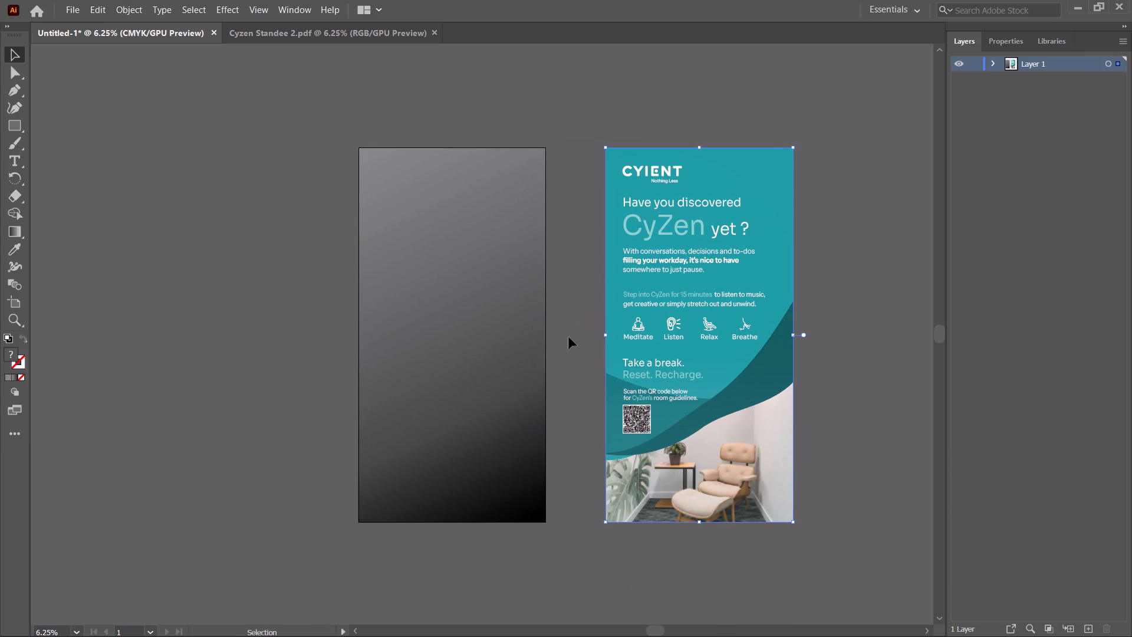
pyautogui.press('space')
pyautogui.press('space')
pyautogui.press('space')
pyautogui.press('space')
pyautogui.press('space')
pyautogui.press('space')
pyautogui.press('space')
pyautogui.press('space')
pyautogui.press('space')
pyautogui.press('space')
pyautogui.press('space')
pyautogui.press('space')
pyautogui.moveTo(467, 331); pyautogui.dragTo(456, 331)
# Expand Layer 1, highlight the background rectangle's entry and check its visibility by toggling it.
pyautogui.click(995, 60)
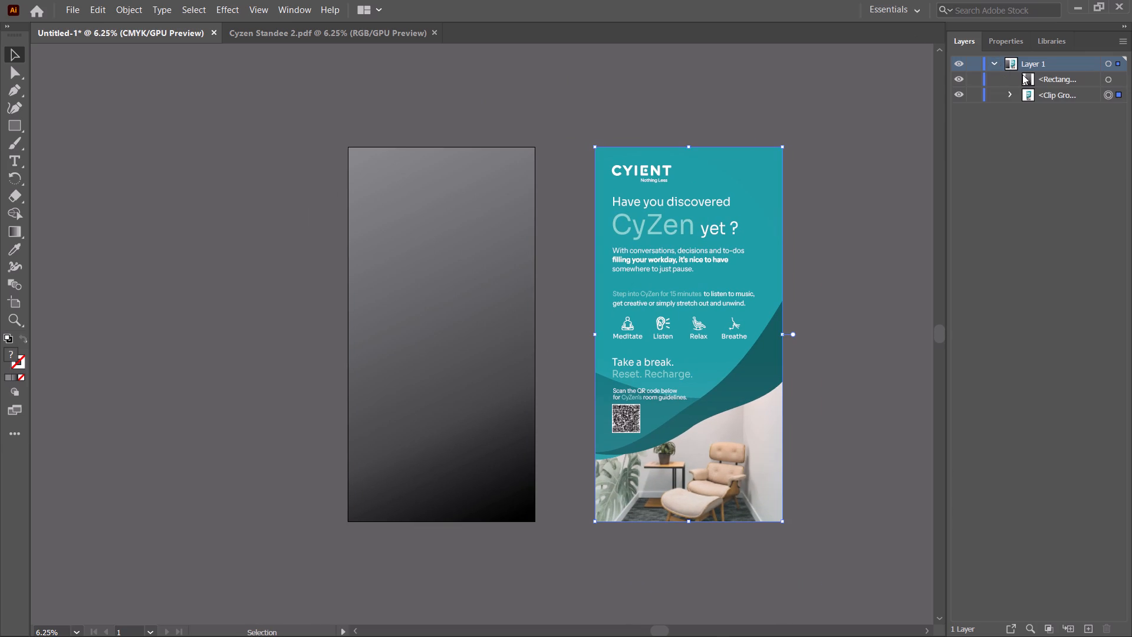
pyautogui.click(1038, 76)
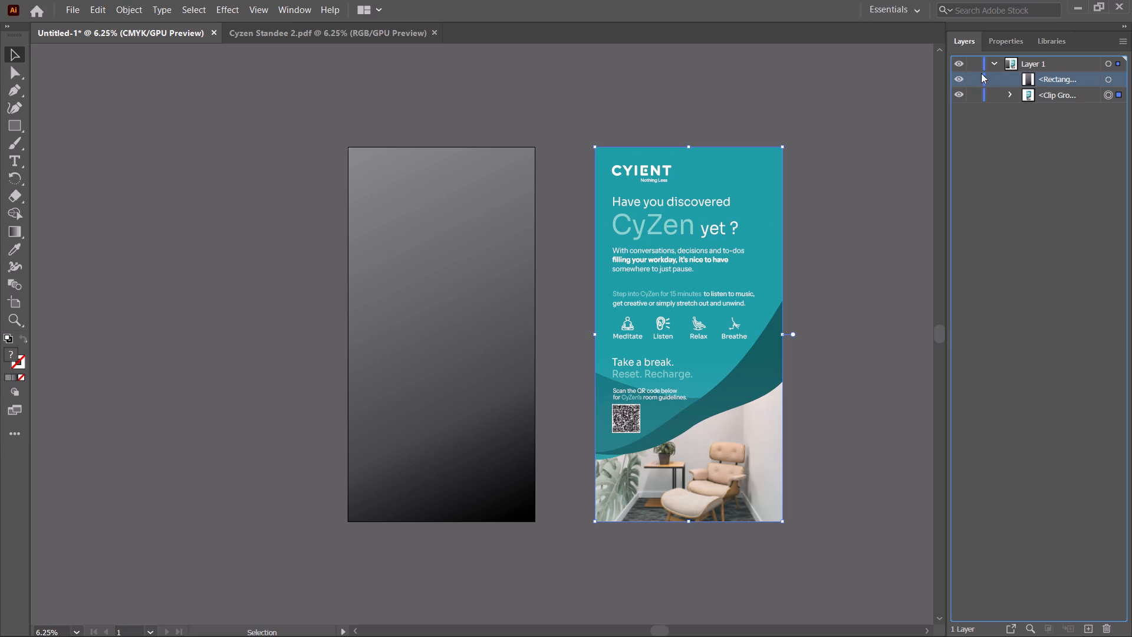
pyautogui.click(962, 73)
pyautogui.click(964, 78)
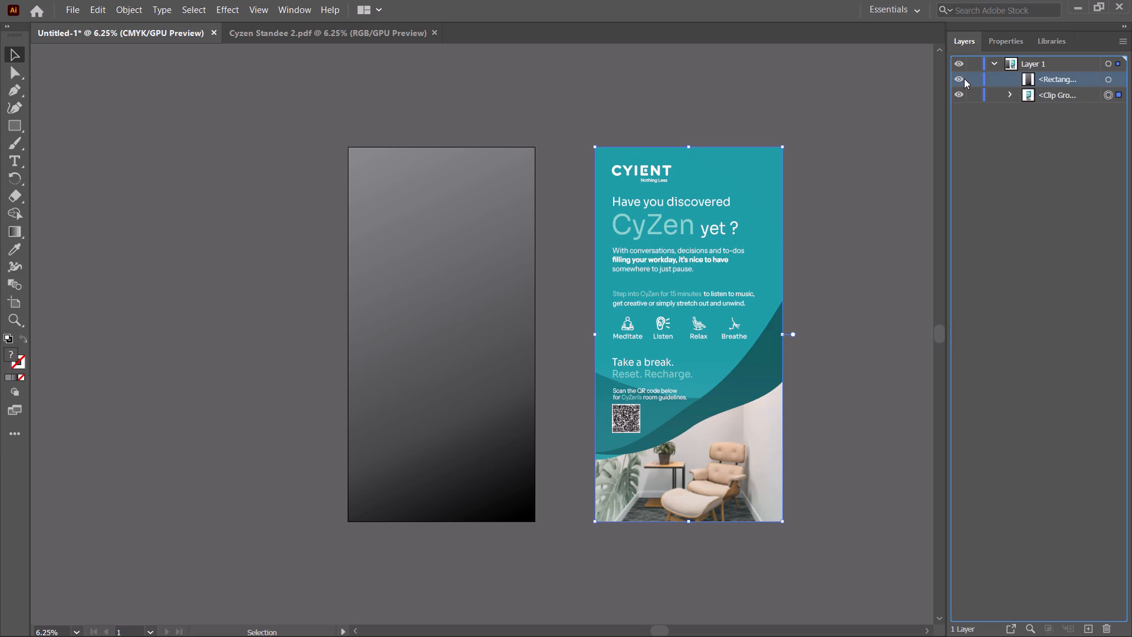
pyautogui.click(957, 75)
pyautogui.click(957, 75)
pyautogui.click(1024, 77)
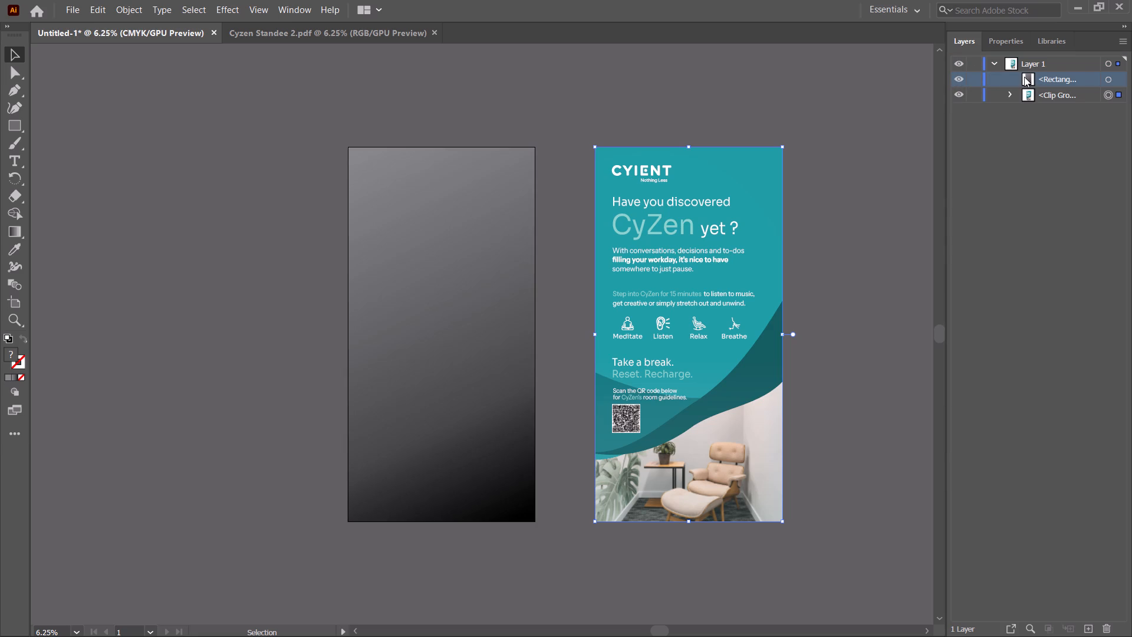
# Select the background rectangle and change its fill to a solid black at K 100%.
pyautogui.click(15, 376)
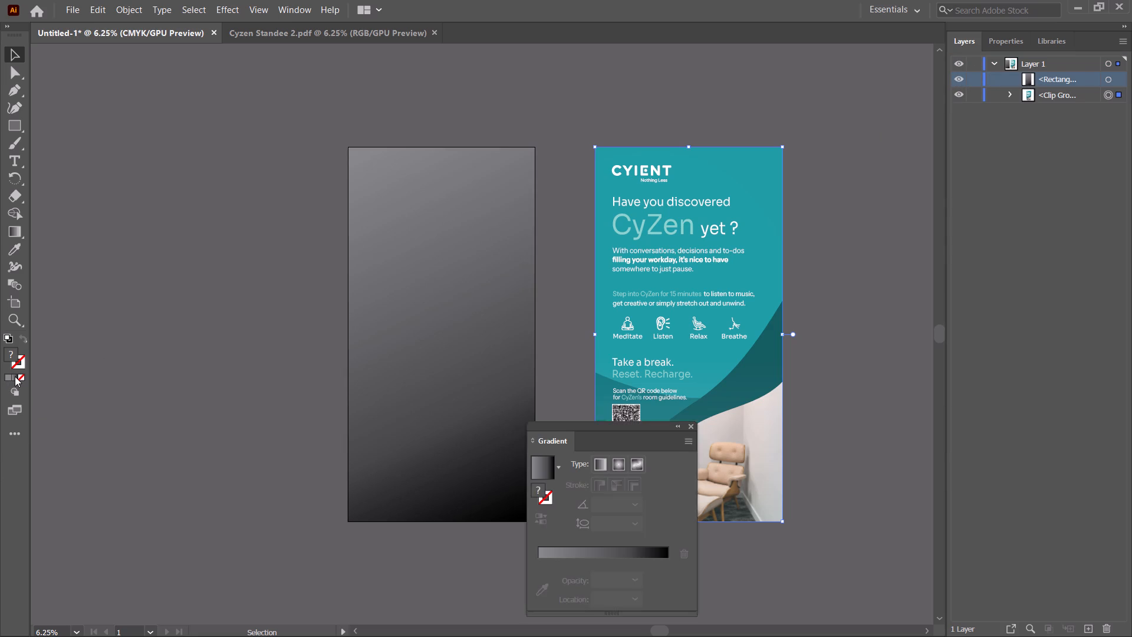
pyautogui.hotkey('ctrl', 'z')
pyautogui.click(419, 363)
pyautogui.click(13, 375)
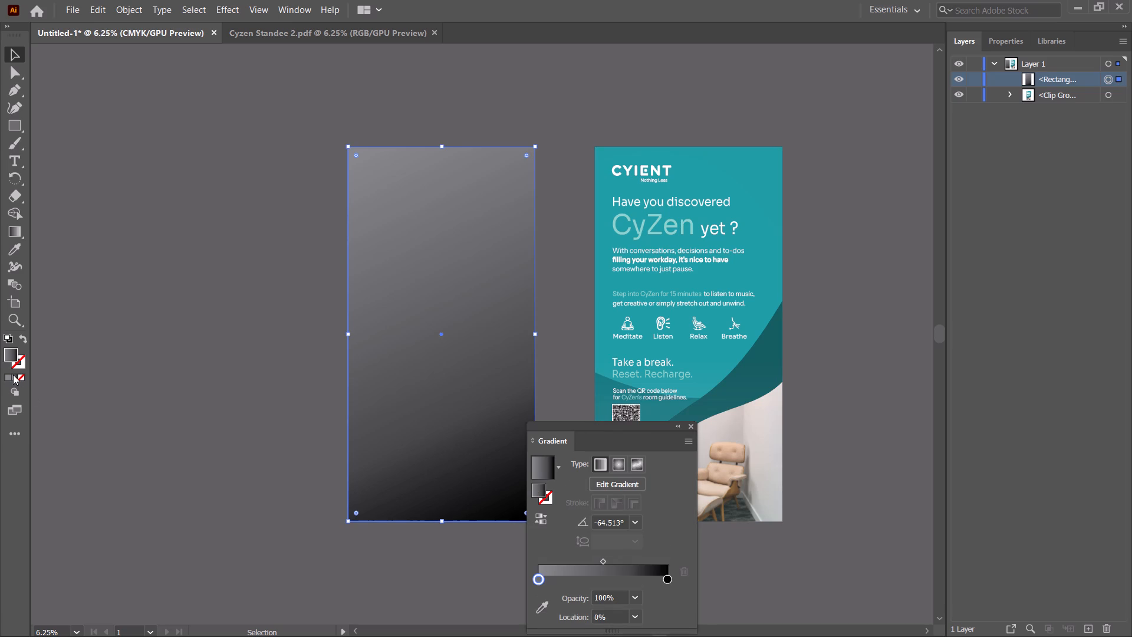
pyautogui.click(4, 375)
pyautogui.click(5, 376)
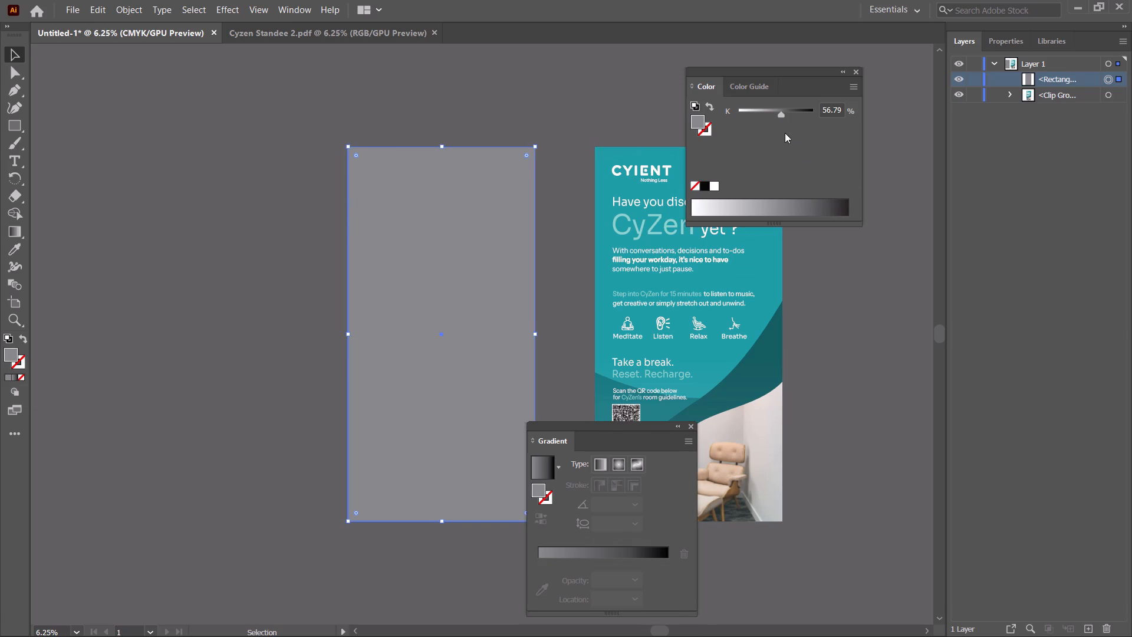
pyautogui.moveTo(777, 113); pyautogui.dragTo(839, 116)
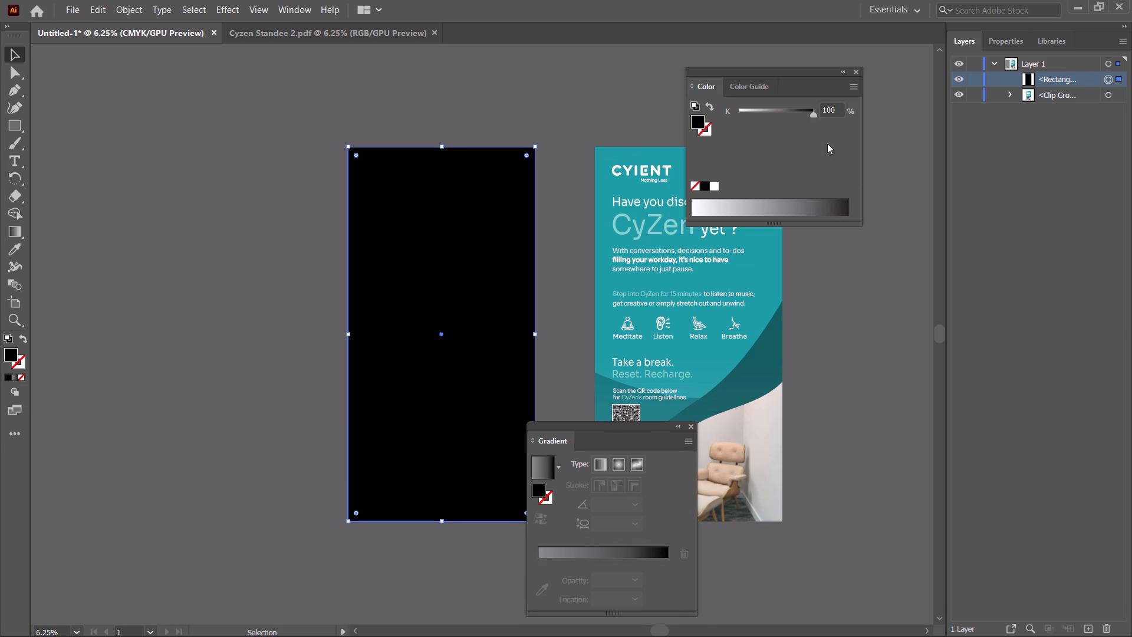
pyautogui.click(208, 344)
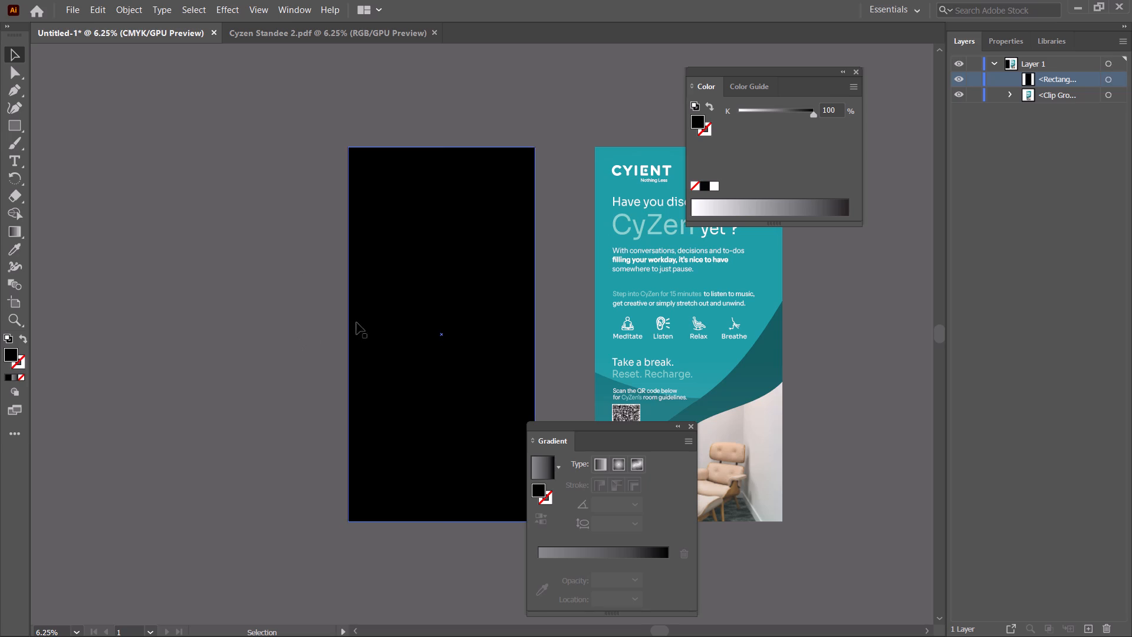
# Reselect the background rectangle, reapply a linear gradient fill and set its starting stop to white with K 0%.
pyautogui.click(373, 320)
pyautogui.click(11, 374)
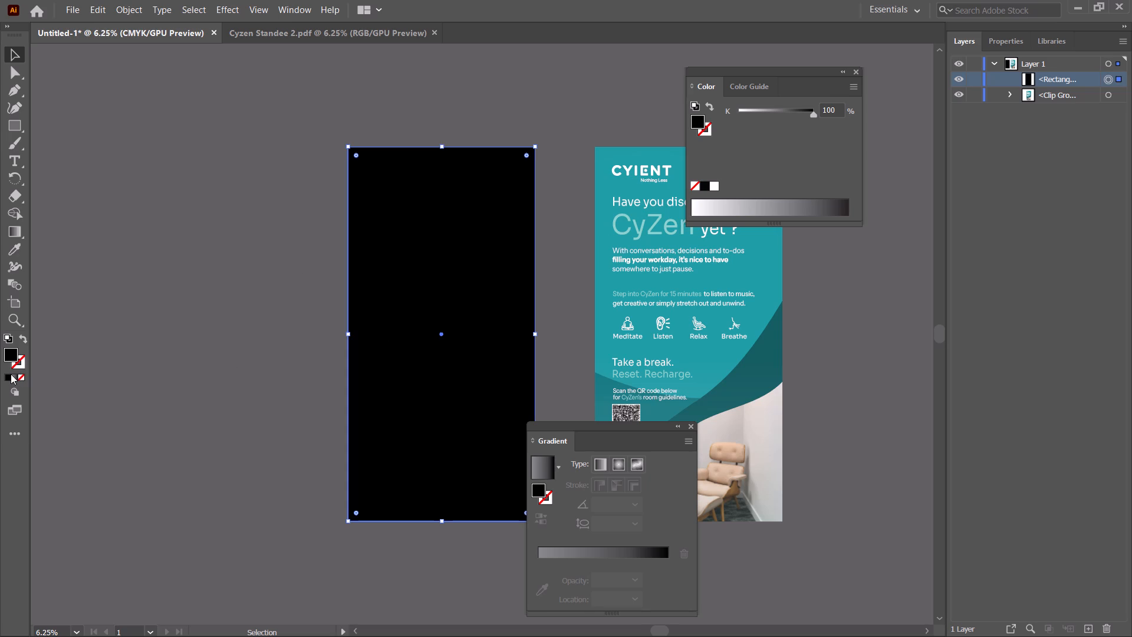
pyautogui.click(13, 379)
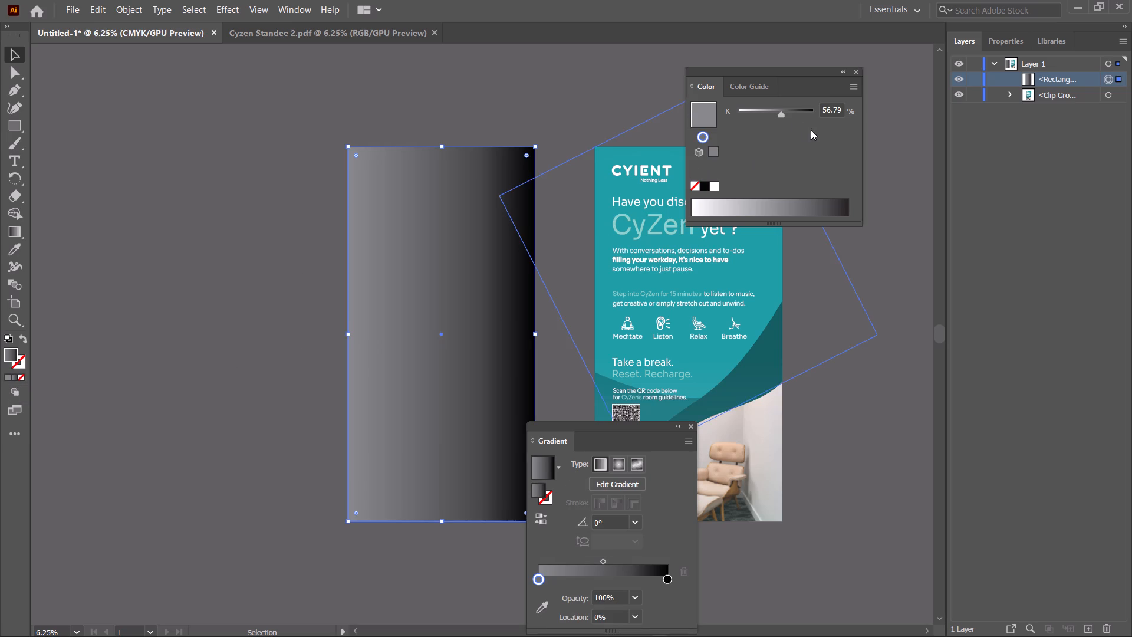
pyautogui.moveTo(779, 111); pyautogui.dragTo(681, 100)
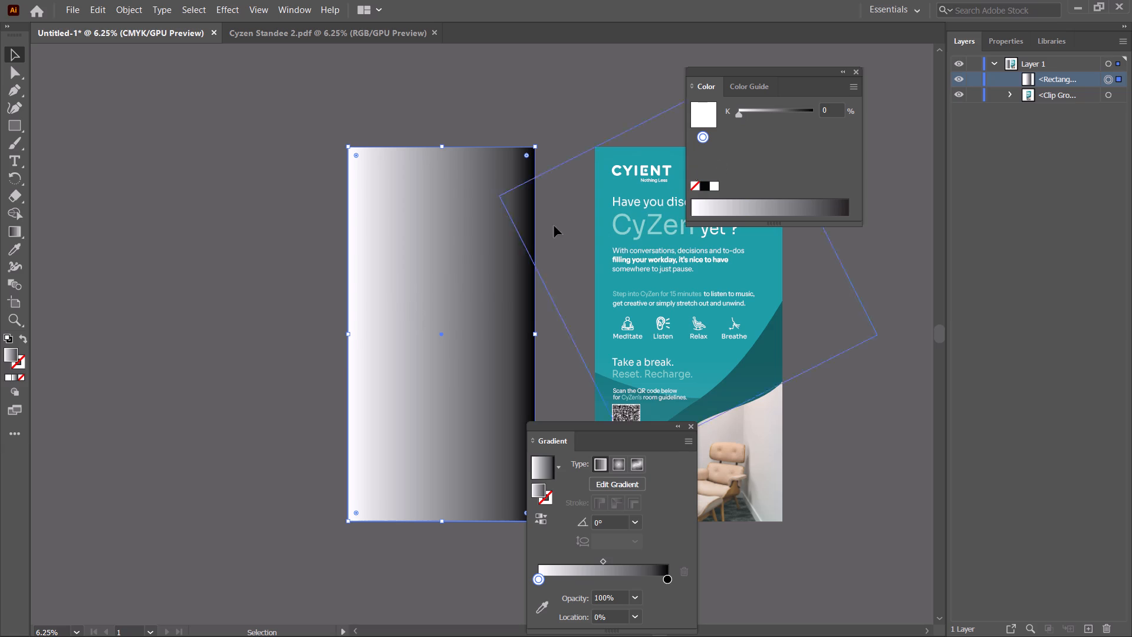
# Recolour the gradient's white starting stop with the light green swatch, and replace that with the copied teal hex code 009ca5.
pyautogui.press('g')
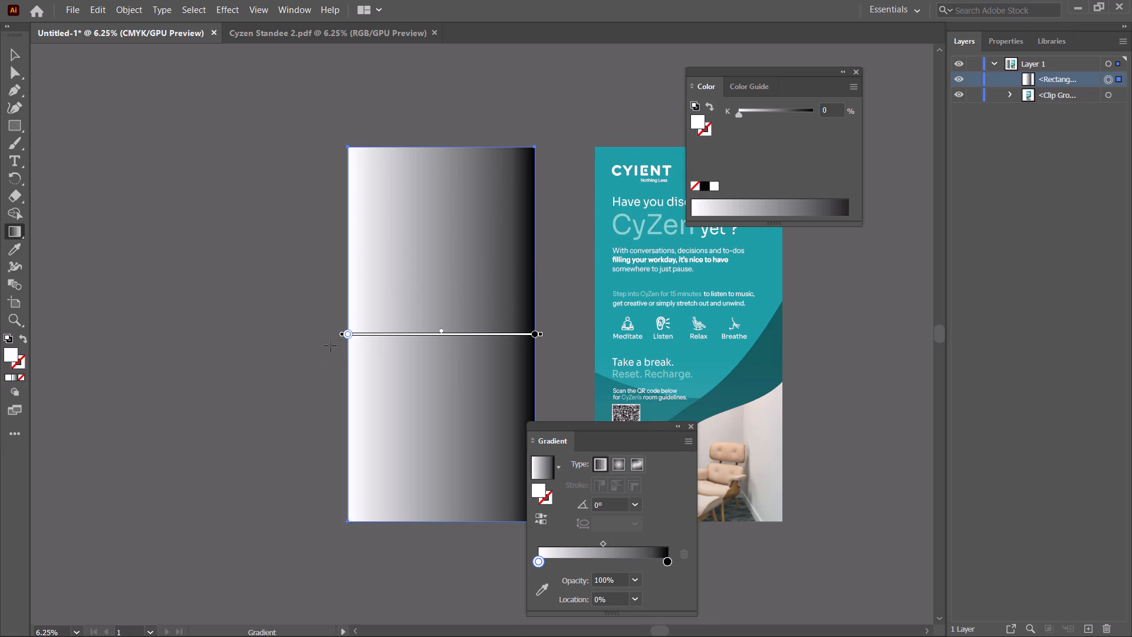
pyautogui.doubleClick(347, 331)
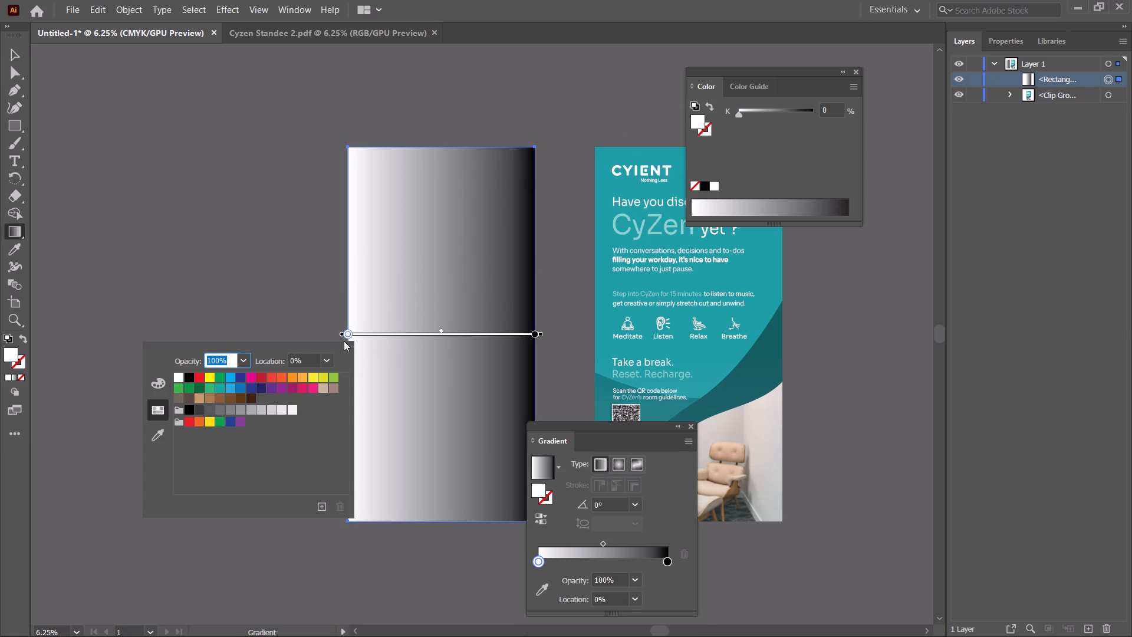
pyautogui.click(336, 378)
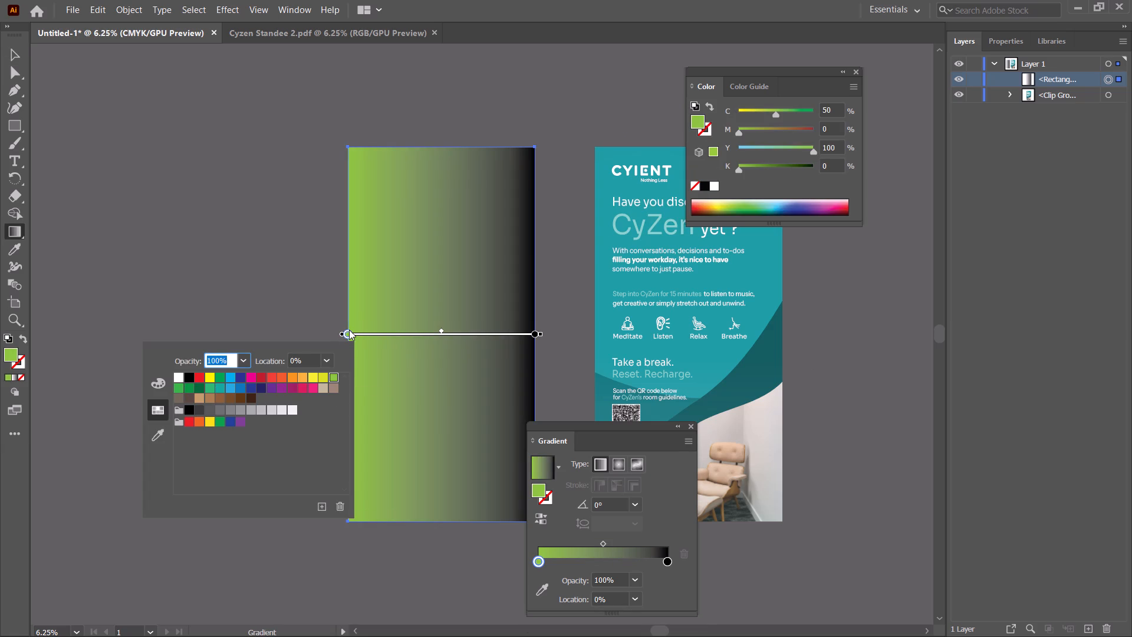
pyautogui.click(349, 330)
pyautogui.doubleClick(10, 354)
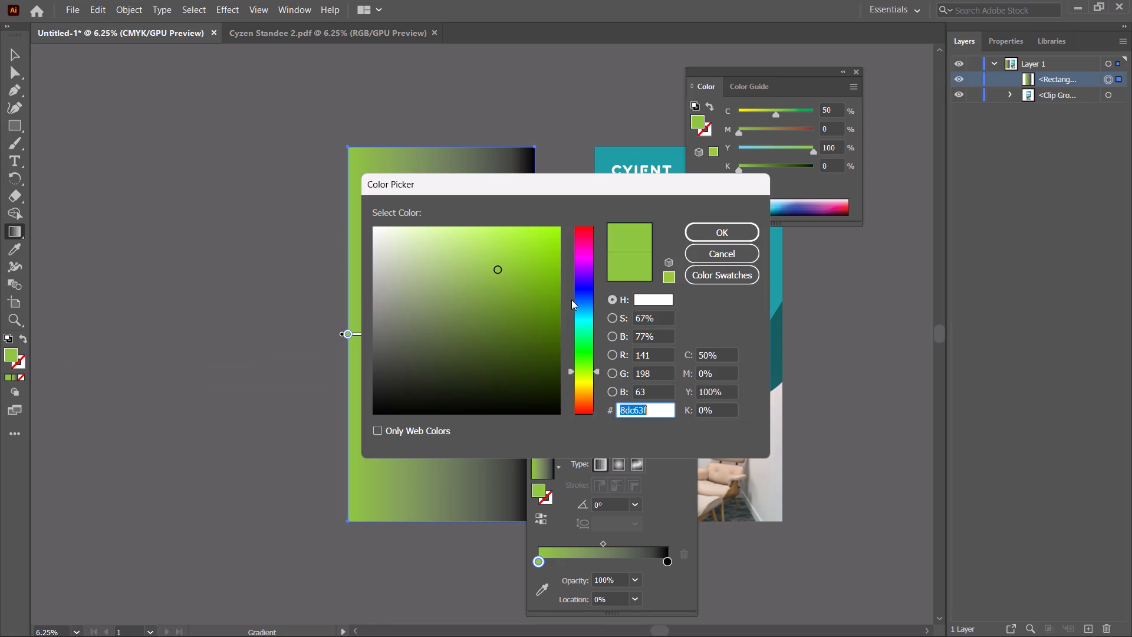
pyautogui.hotkey('ctrl', 'v')
pyautogui.click(729, 229)
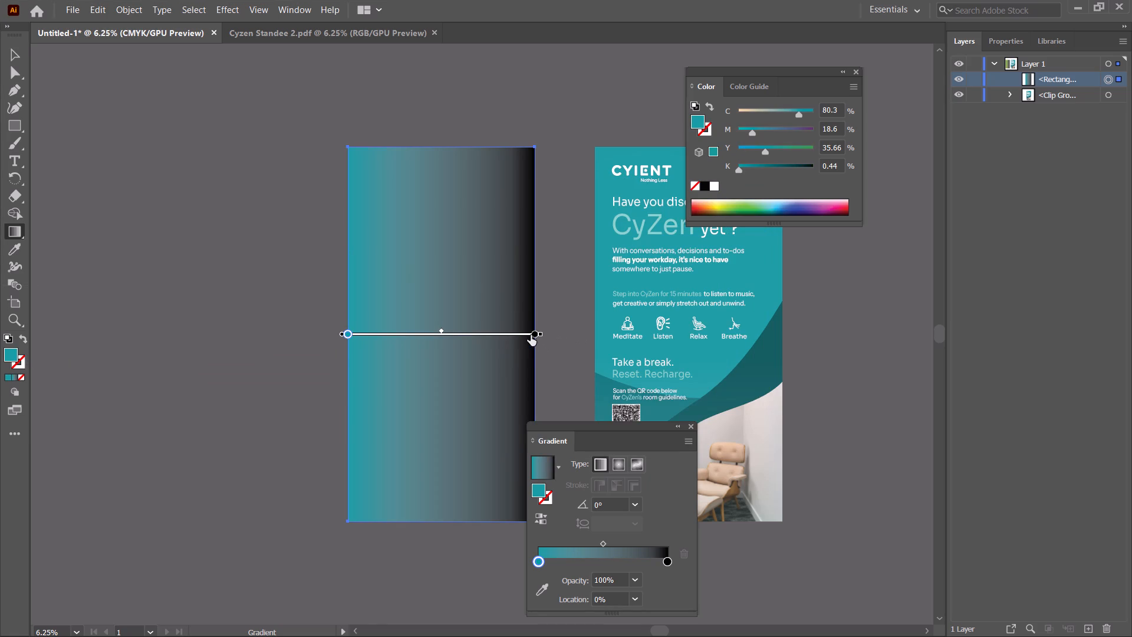
# Set the gradient's end stop to the CMYK black swatch.
pyautogui.click(537, 336)
pyautogui.doubleClick(537, 336)
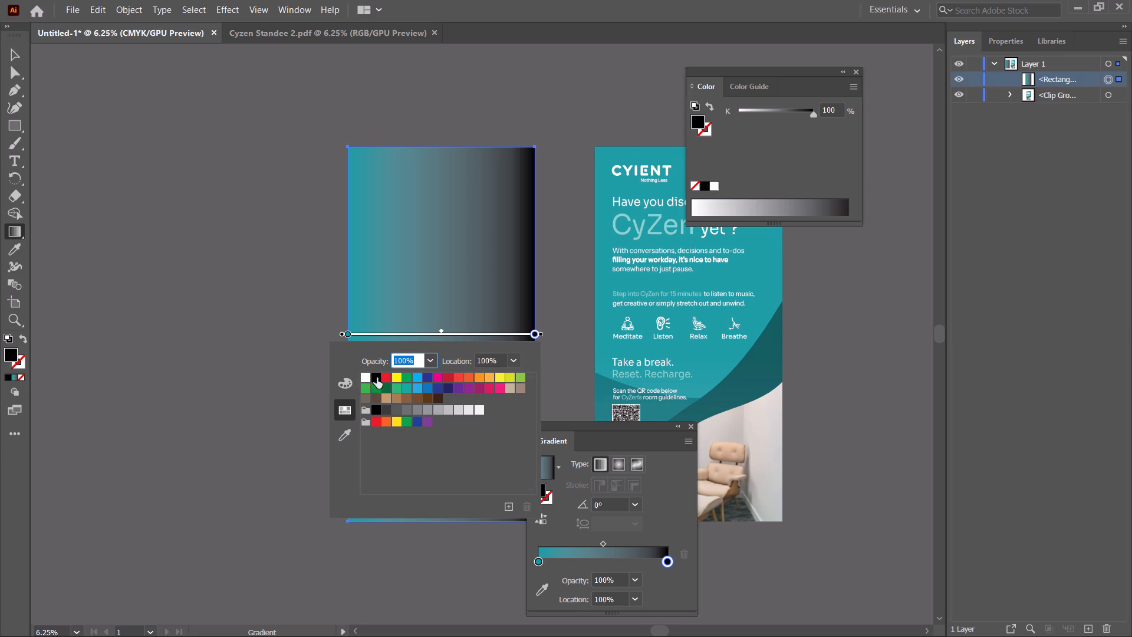
pyautogui.click(377, 377)
pyautogui.click(542, 332)
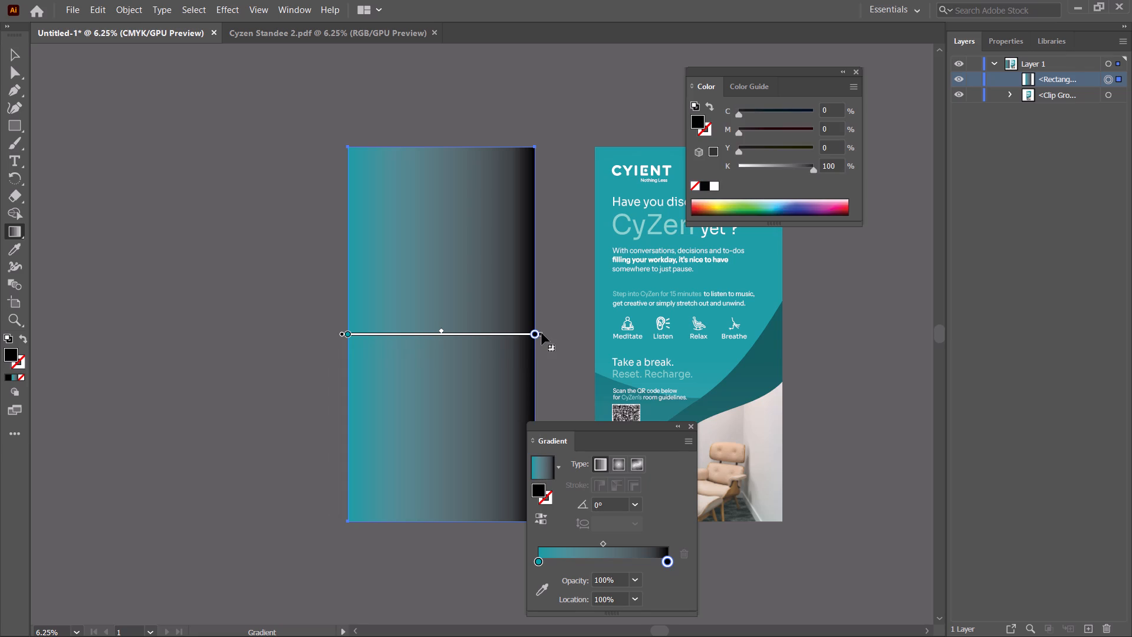
# Angle the background rectangle's gradient diagonally, running teal from the upper-left corner to black at the lower-right corner.
pyautogui.moveTo(545, 335); pyautogui.dragTo(534, 522)
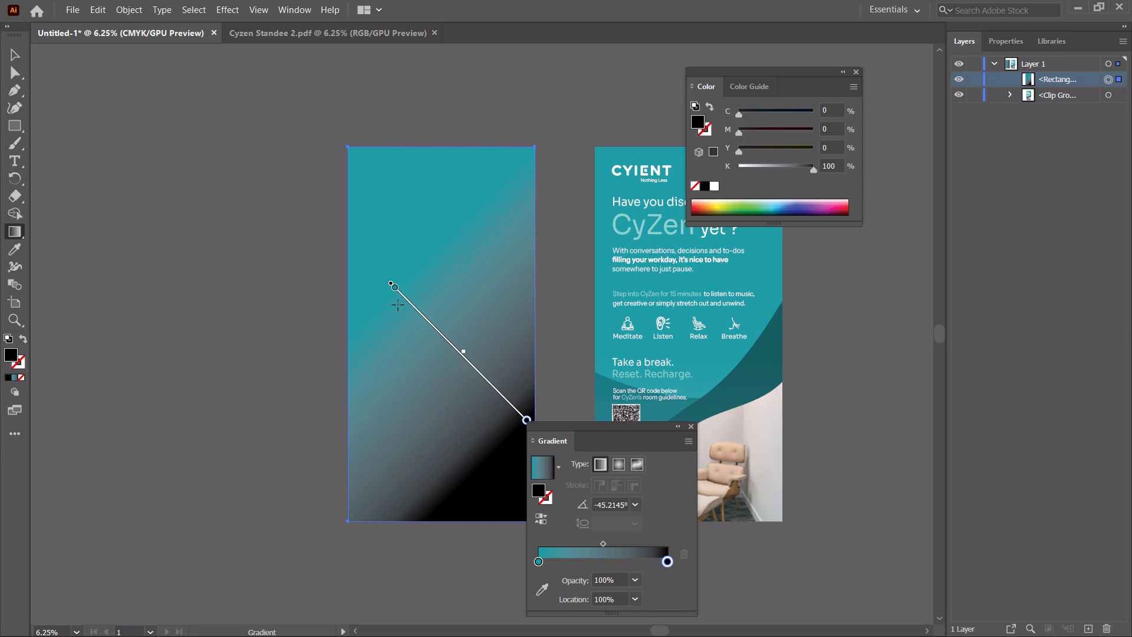
pyautogui.click(691, 425)
pyautogui.moveTo(537, 427); pyautogui.dragTo(498, 511)
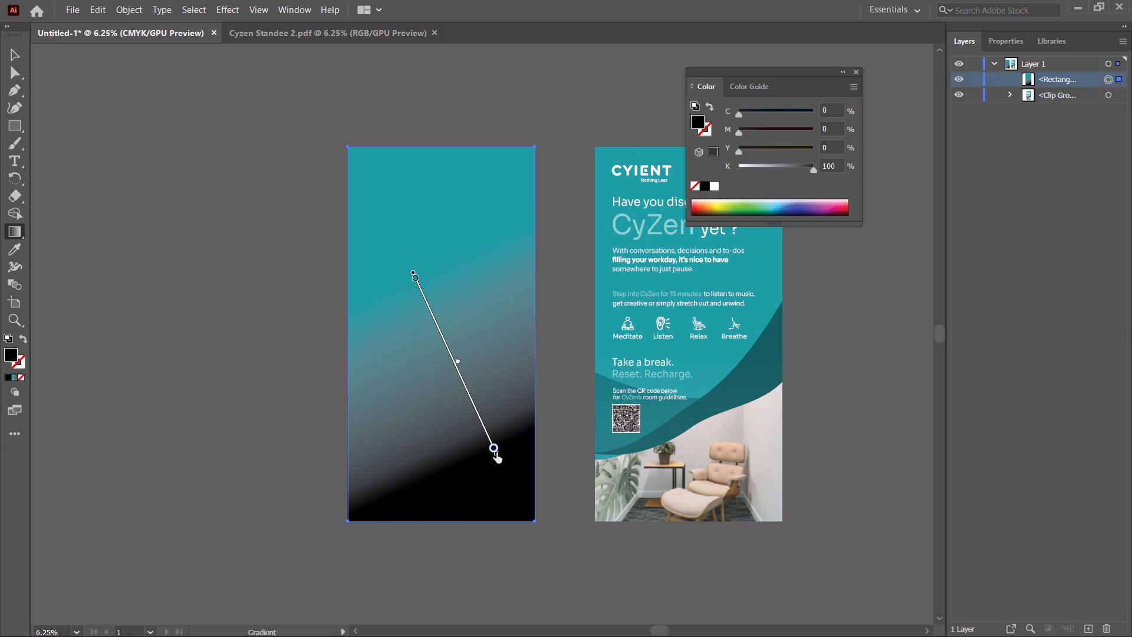
pyautogui.moveTo(496, 455); pyautogui.dragTo(577, 631)
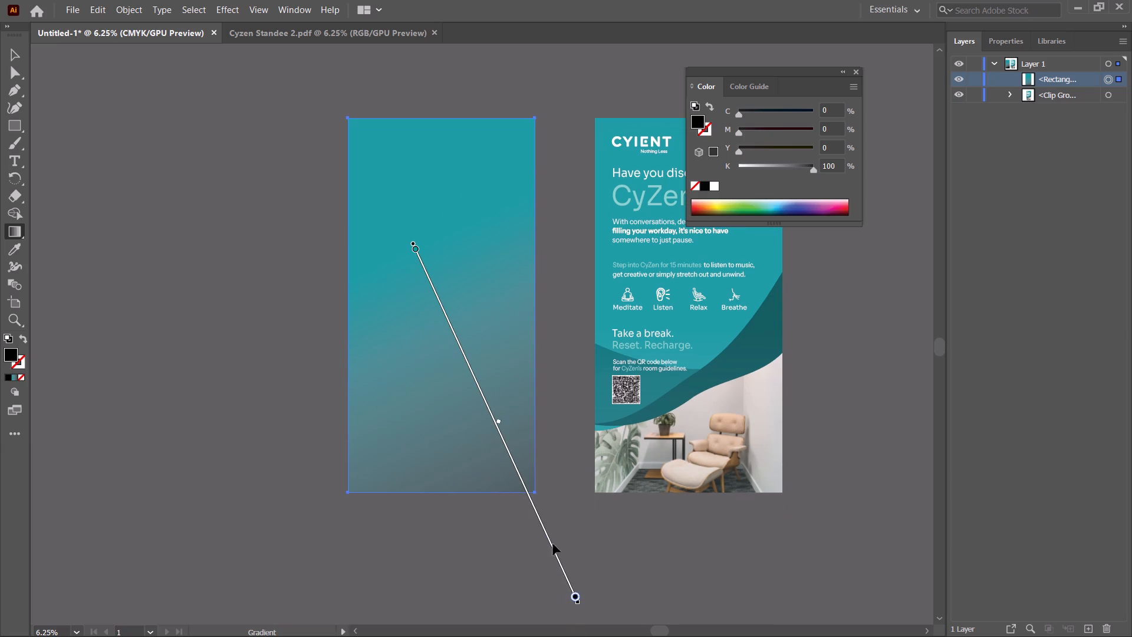
pyautogui.moveTo(522, 484); pyautogui.dragTo(469, 356)
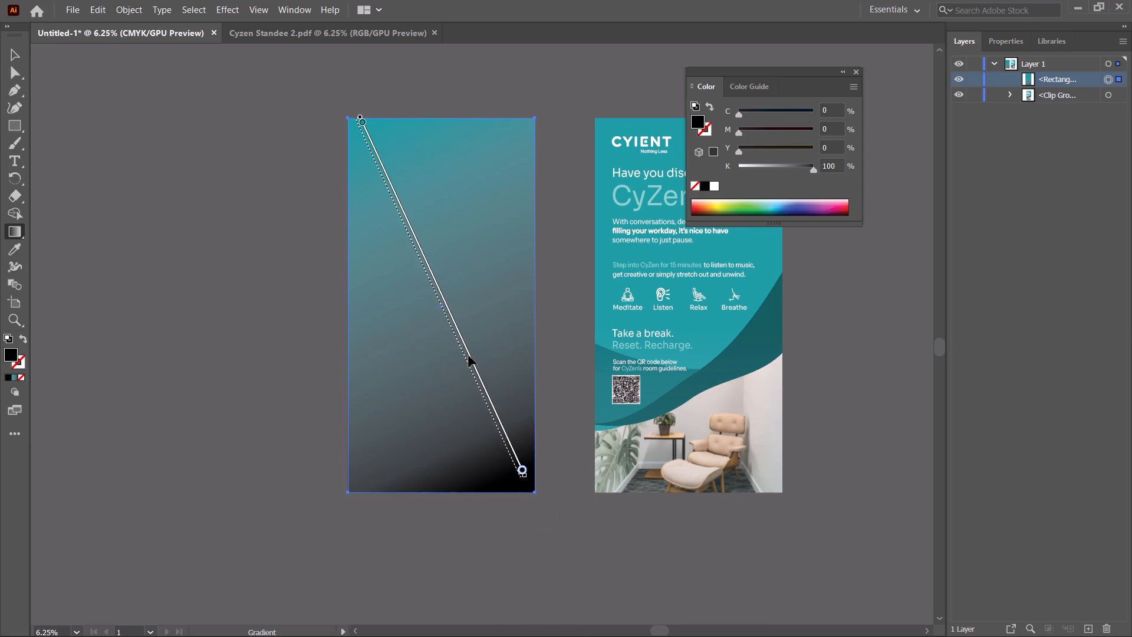
pyautogui.moveTo(469, 356); pyautogui.dragTo(453, 326)
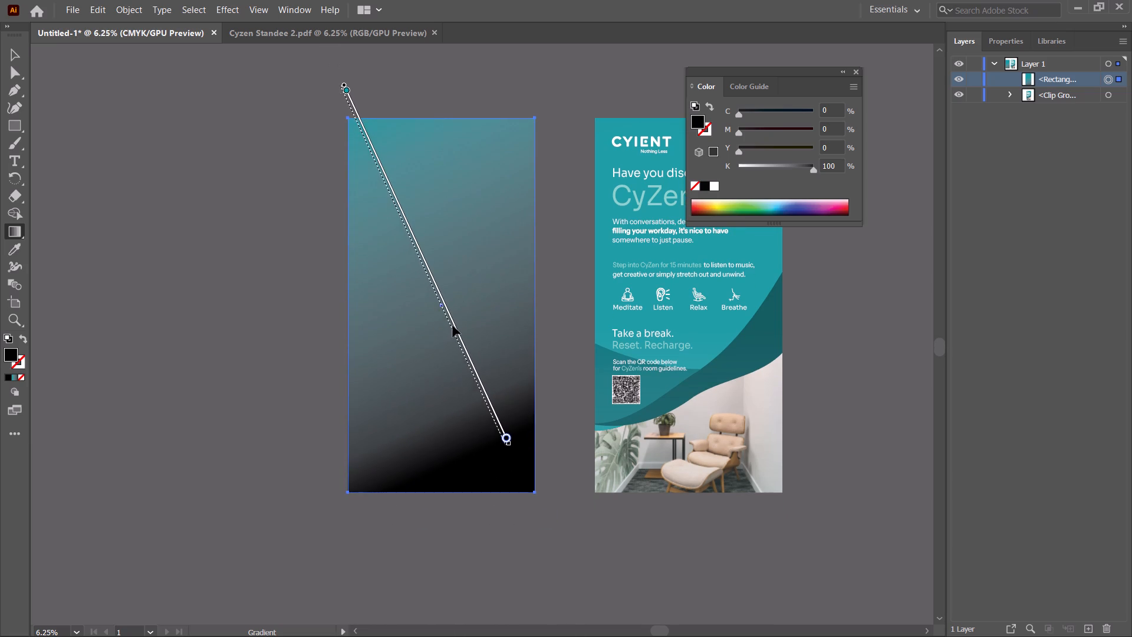
pyautogui.moveTo(453, 326); pyautogui.dragTo(459, 343)
# Compare with the brand guideline's Depth Shift sample and stretch the gradient's ends to the rectangle's upper-left corner and just past its lower-right corner.
pyautogui.hotkey('alt', 'Tab')
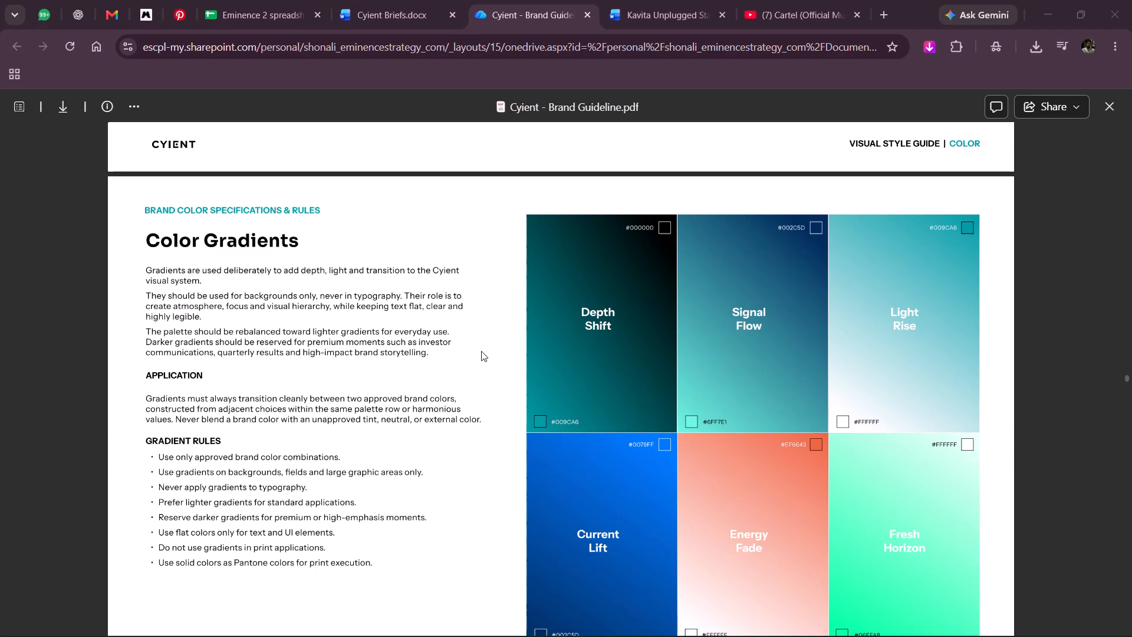
pyautogui.hotkey('alt', 'Tab')
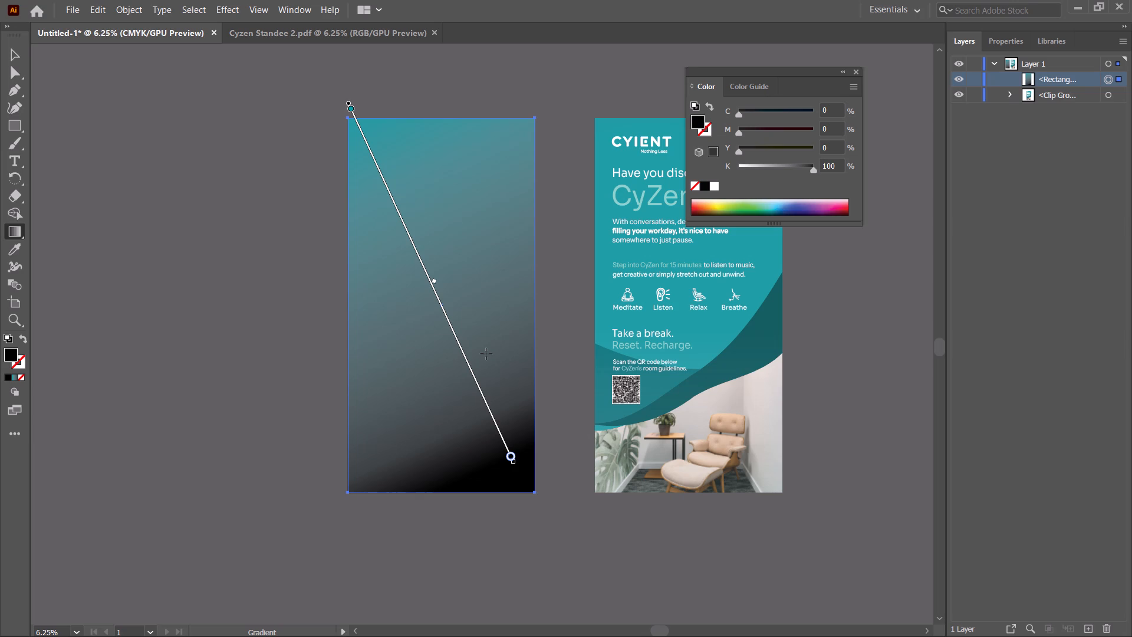
pyautogui.click(513, 464)
pyautogui.click(513, 464)
pyautogui.moveTo(513, 464); pyautogui.dragTo(519, 493)
pyautogui.moveTo(519, 493); pyautogui.dragTo(522, 494)
pyautogui.moveTo(512, 464); pyautogui.dragTo(524, 491)
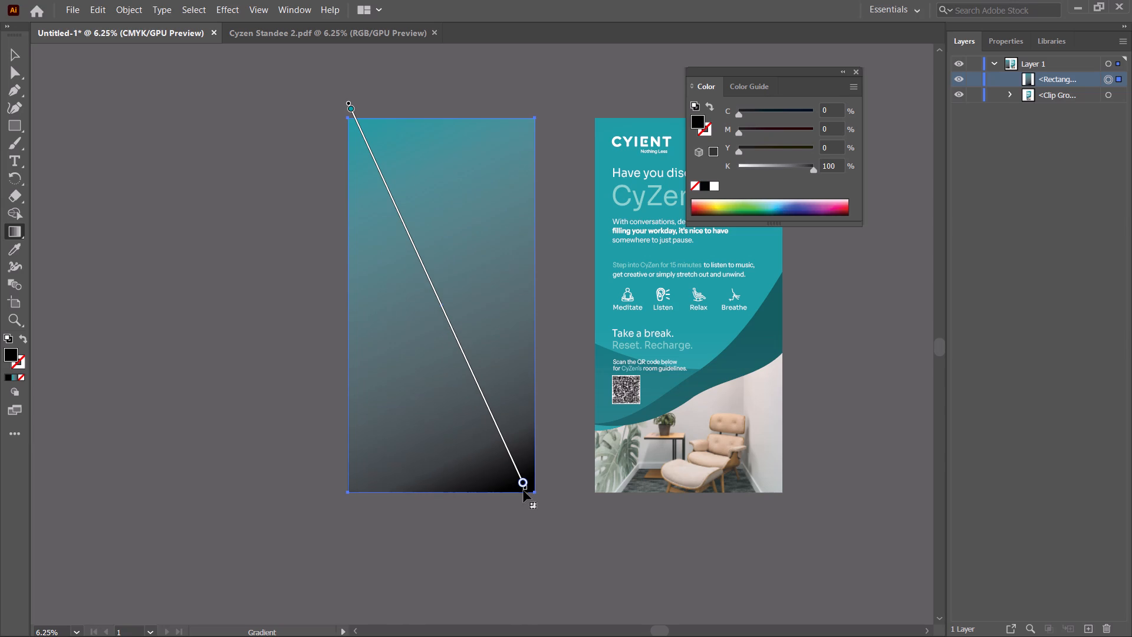
pyautogui.moveTo(524, 491); pyautogui.dragTo(528, 497)
pyautogui.moveTo(345, 103); pyautogui.dragTo(348, 116)
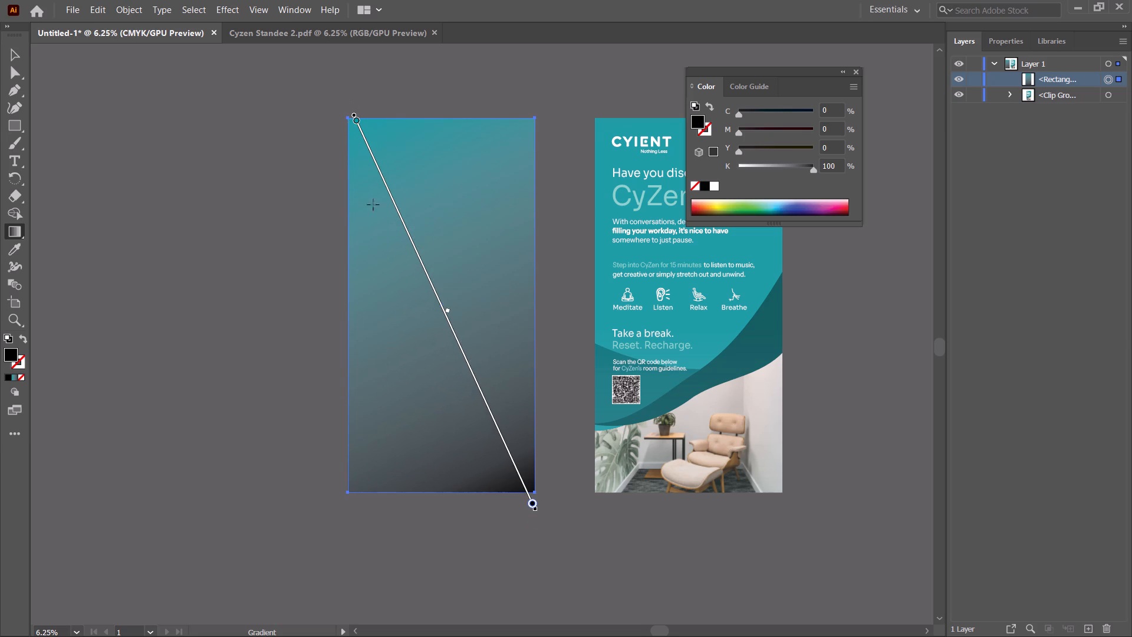
pyautogui.moveTo(535, 503); pyautogui.dragTo(525, 487)
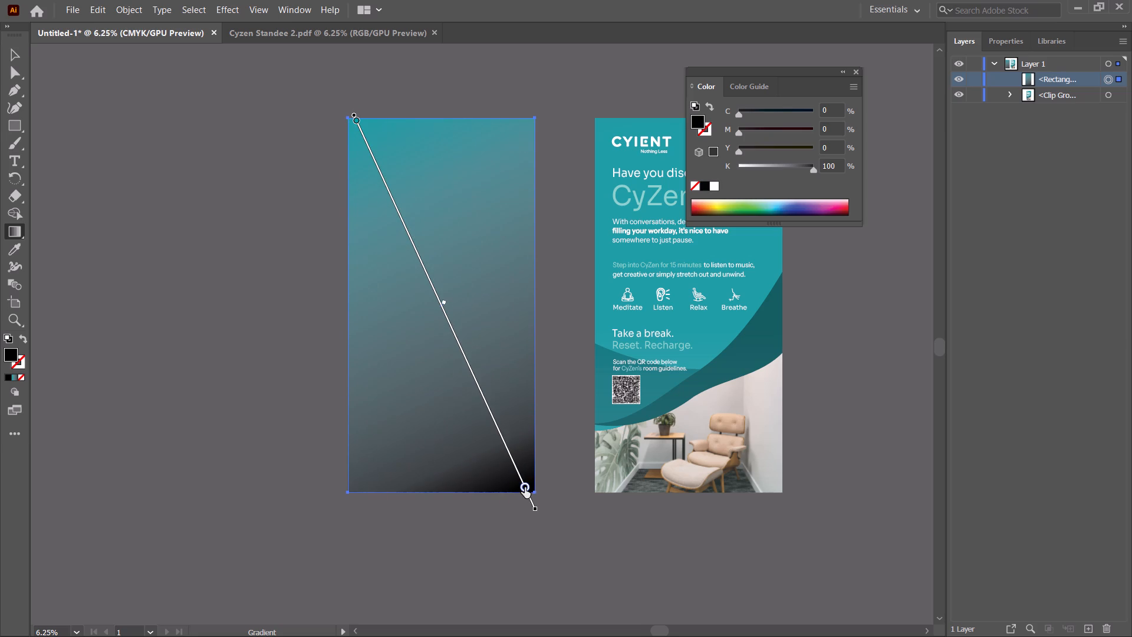
pyautogui.moveTo(525, 487); pyautogui.dragTo(345, 124)
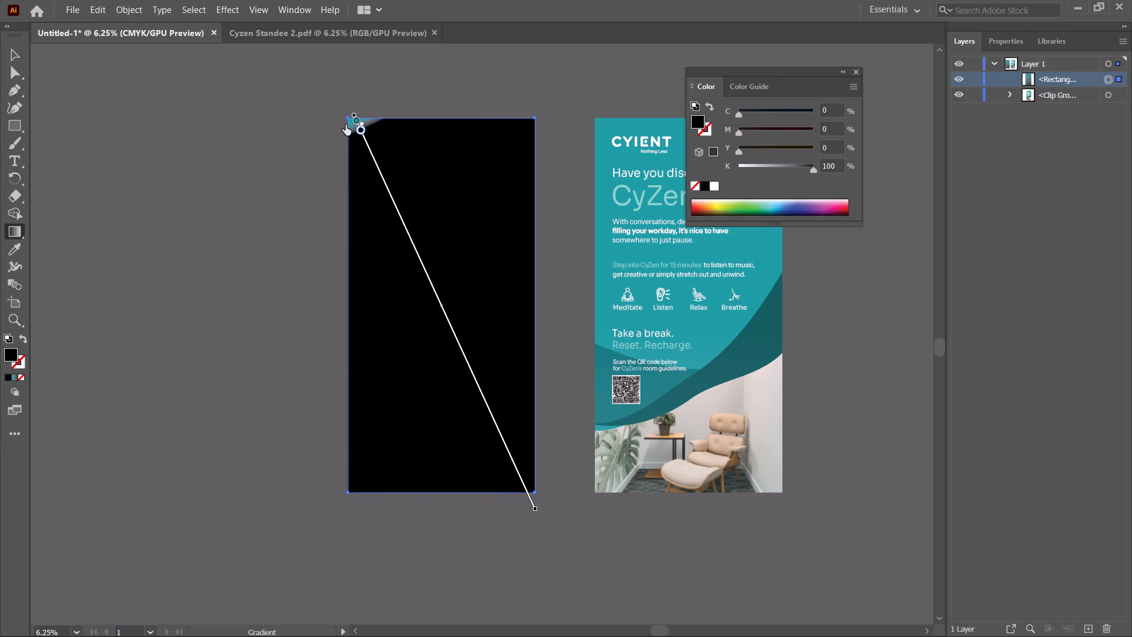
pyautogui.moveTo(345, 124); pyautogui.dragTo(561, 541)
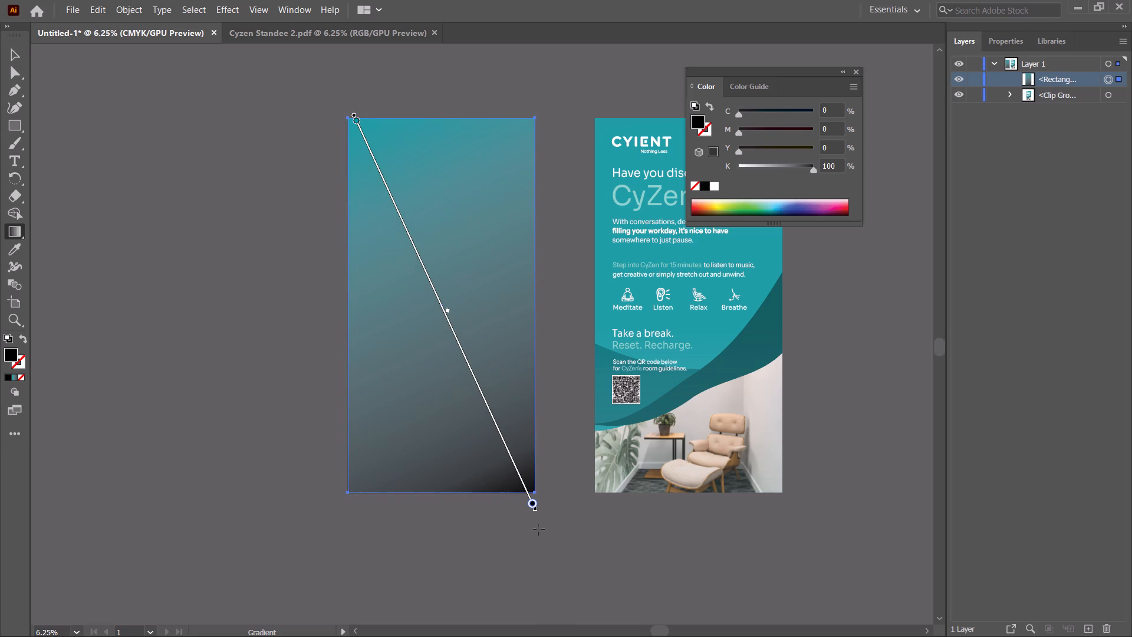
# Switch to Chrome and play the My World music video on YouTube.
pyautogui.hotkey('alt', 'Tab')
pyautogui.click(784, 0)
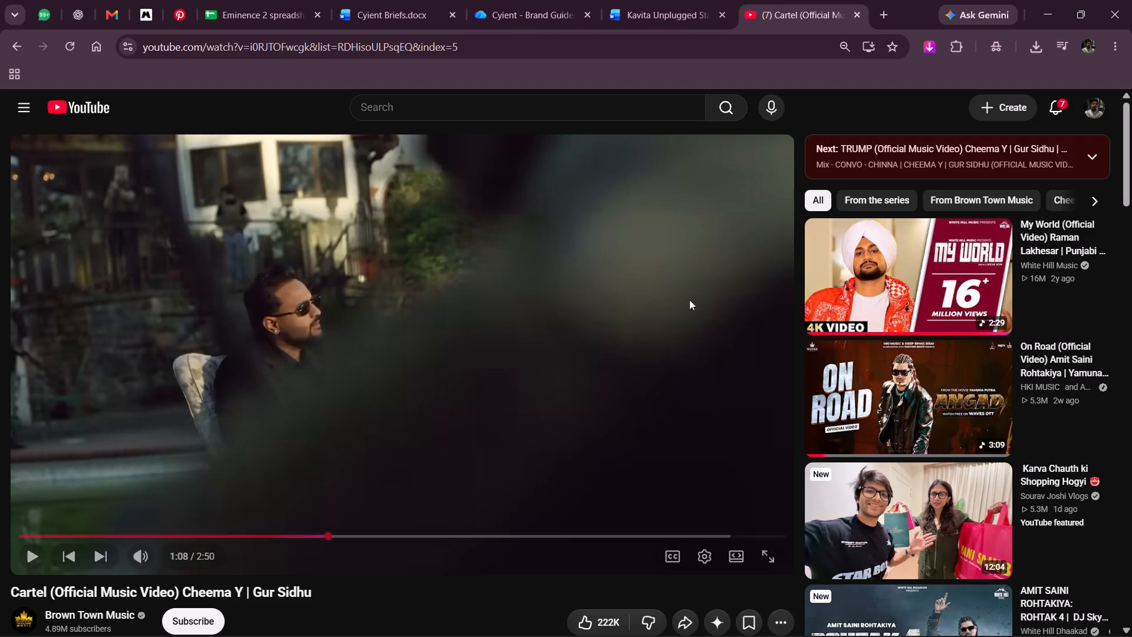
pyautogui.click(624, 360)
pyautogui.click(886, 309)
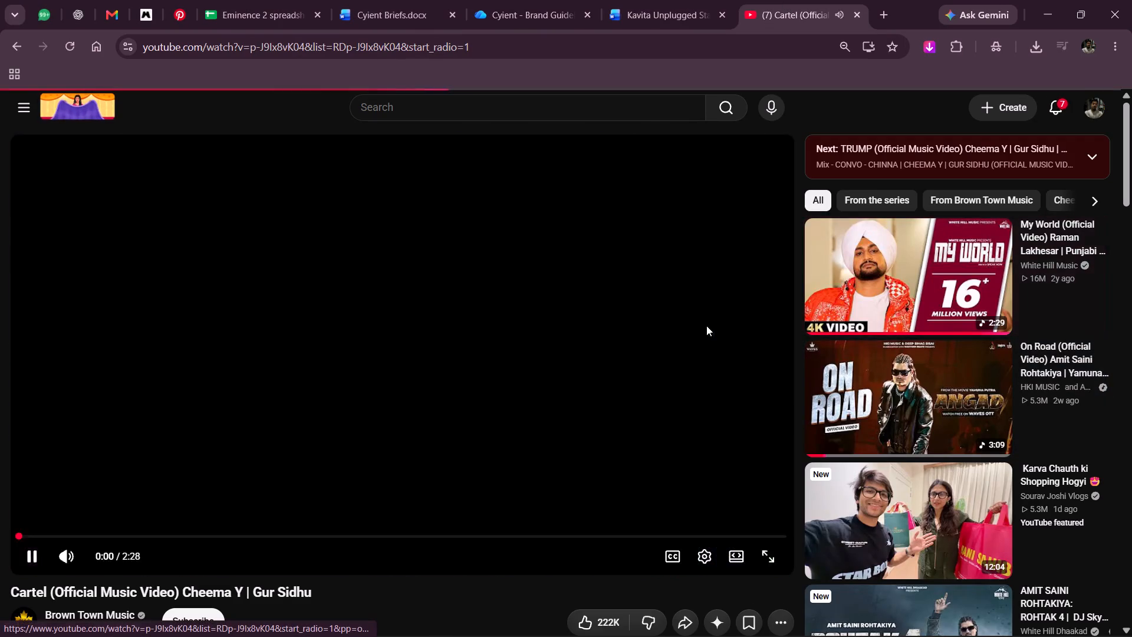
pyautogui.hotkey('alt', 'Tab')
# Switch to Chrome and close the Cyient Briefs document and the Eminence 2 spreadsheet.
pyautogui.hotkey('alt', 'Tab')
pyautogui.click(655, 0)
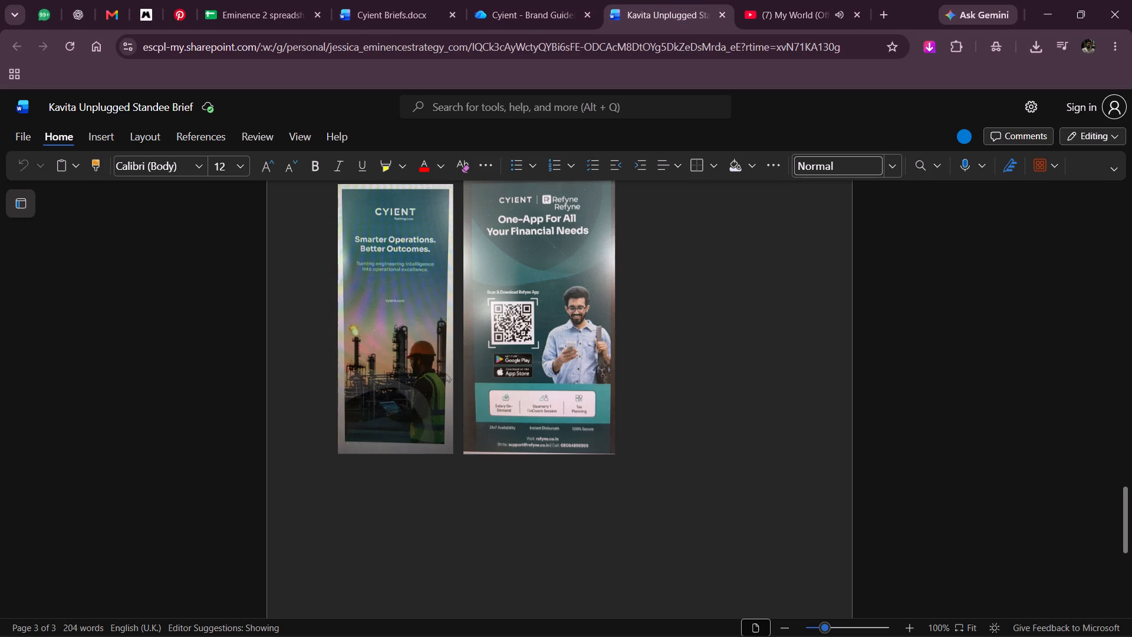
pyautogui.click(528, 0)
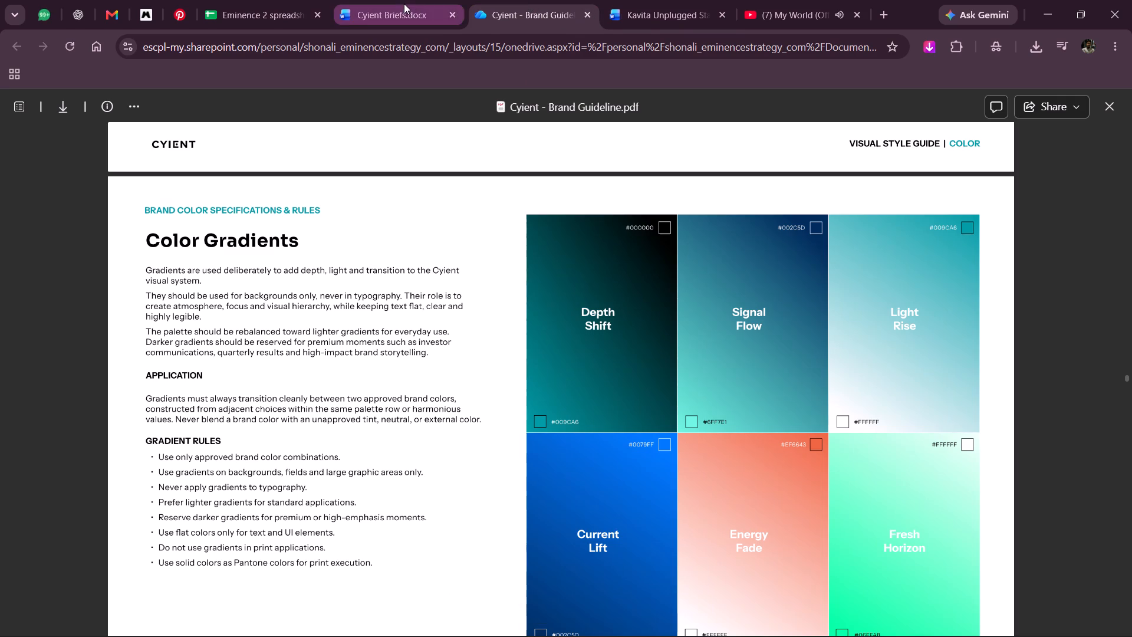
pyautogui.click(404, 4)
pyautogui.click(450, 12)
pyautogui.click(287, 9)
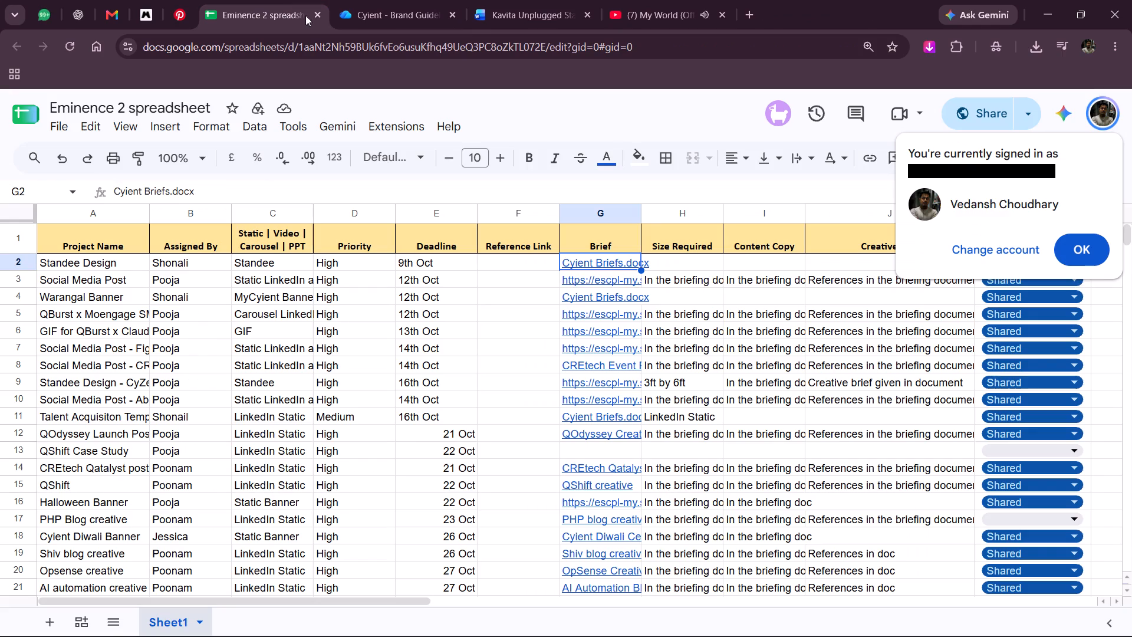
pyautogui.click(318, 15)
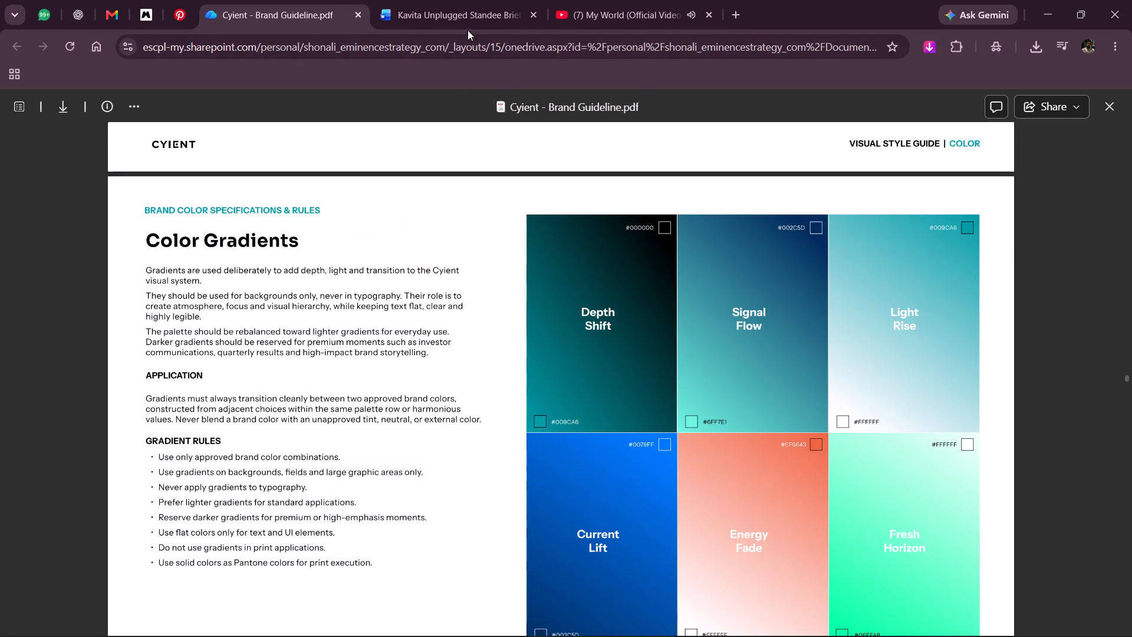
# Review the Kavita Unplugged Standee Brief's text layout and its reference photos of Cyient standees.
pyautogui.click(467, 24)
pyautogui.scroll(2, 693, 418)
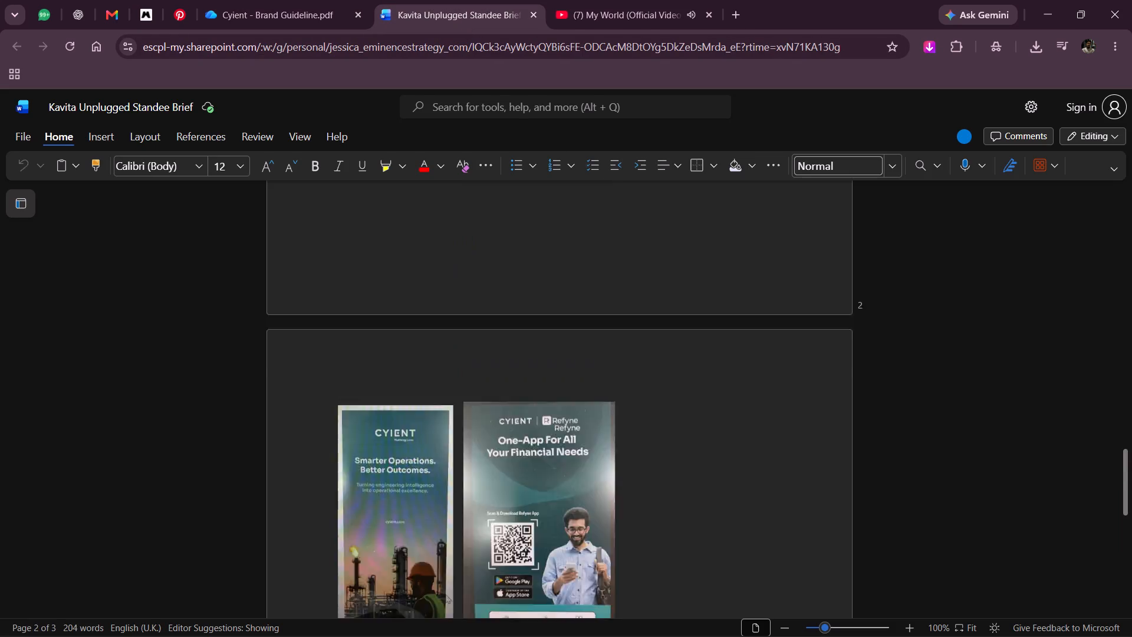
pyautogui.scroll(3, 693, 418)
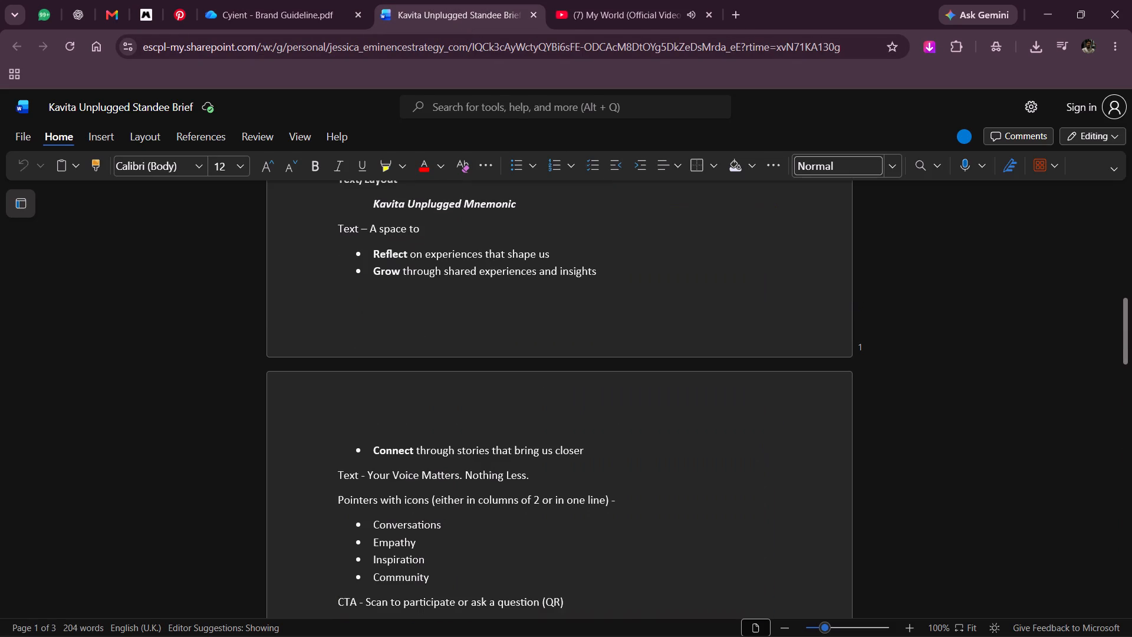
pyautogui.scroll(-2, 686, 445)
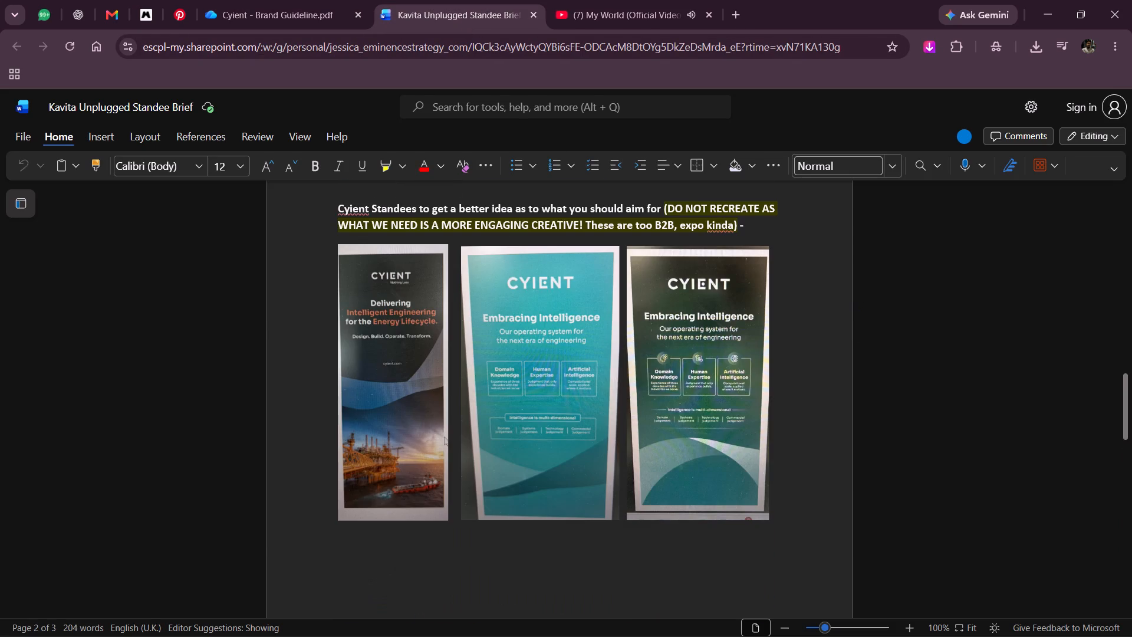
pyautogui.scroll(-3, 679, 562)
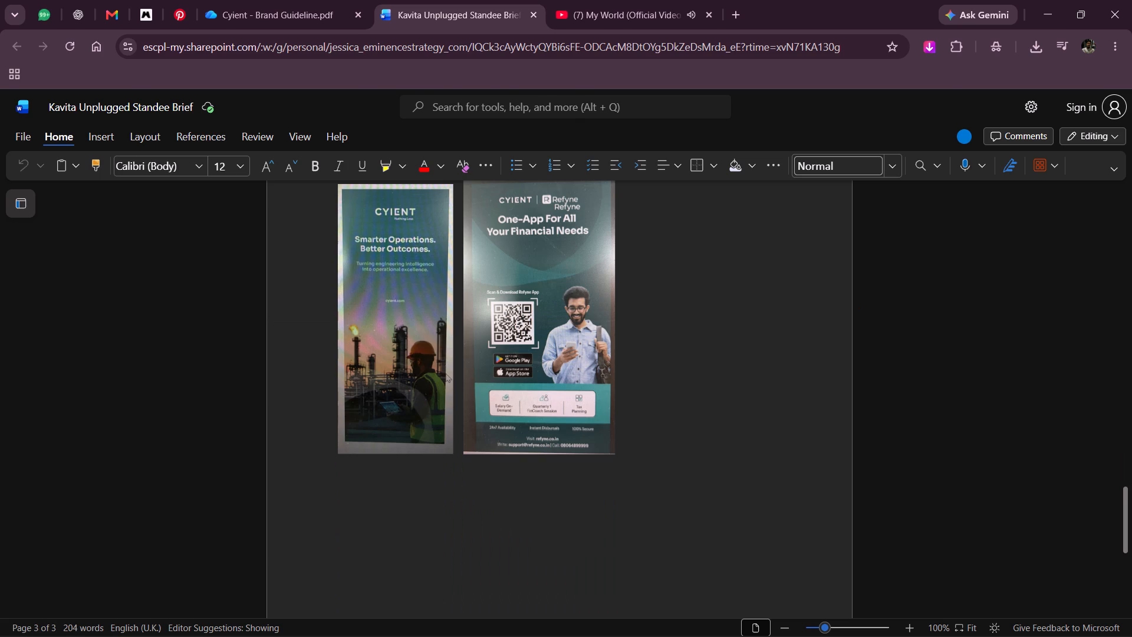
# Return to Illustrator and dock the Color panel beside the Layers panel, collapsed to icons.
pyautogui.hotkey('alt', 'Tab')
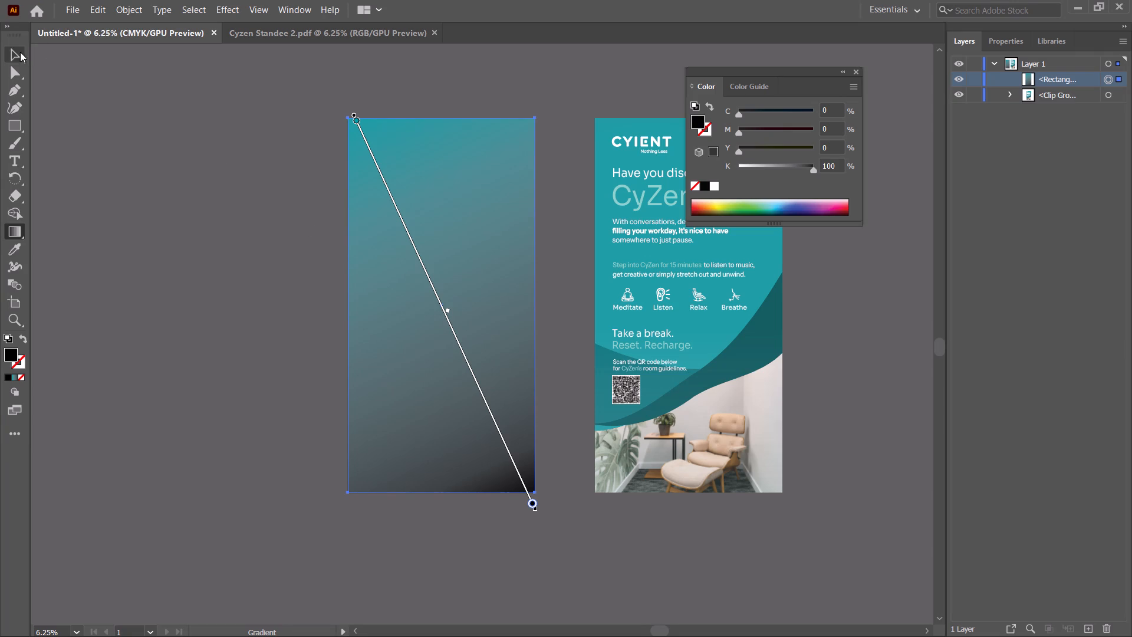
pyautogui.click(17, 51)
pyautogui.moveTo(801, 73); pyautogui.dragTo(933, 82)
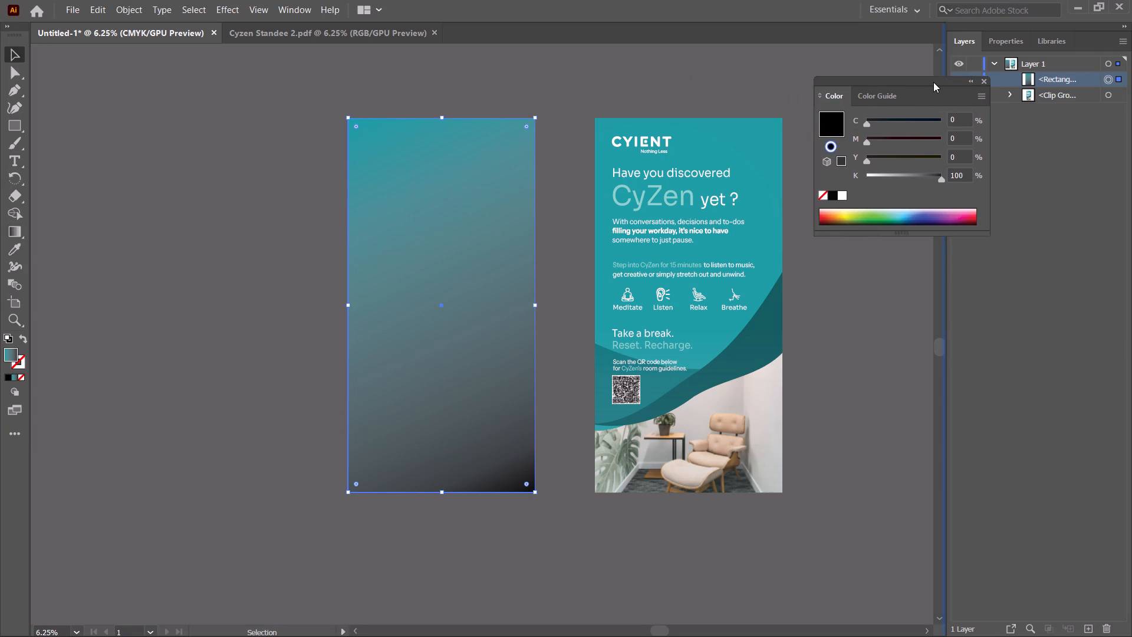
pyautogui.moveTo(933, 82); pyautogui.dragTo(938, 91)
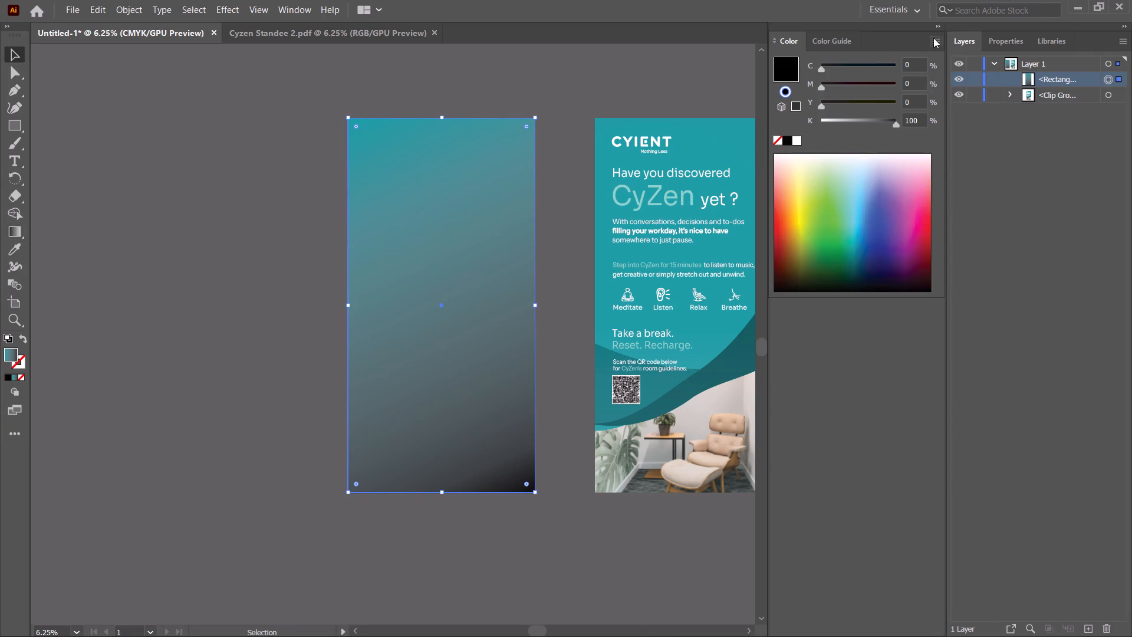
pyautogui.click(940, 39)
pyautogui.click(934, 28)
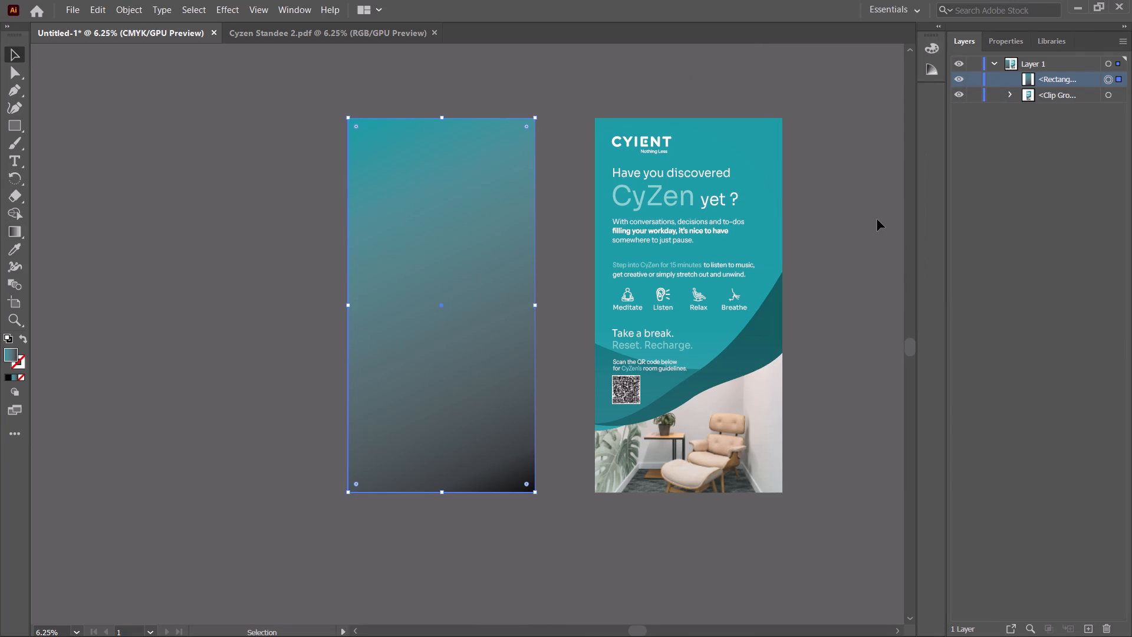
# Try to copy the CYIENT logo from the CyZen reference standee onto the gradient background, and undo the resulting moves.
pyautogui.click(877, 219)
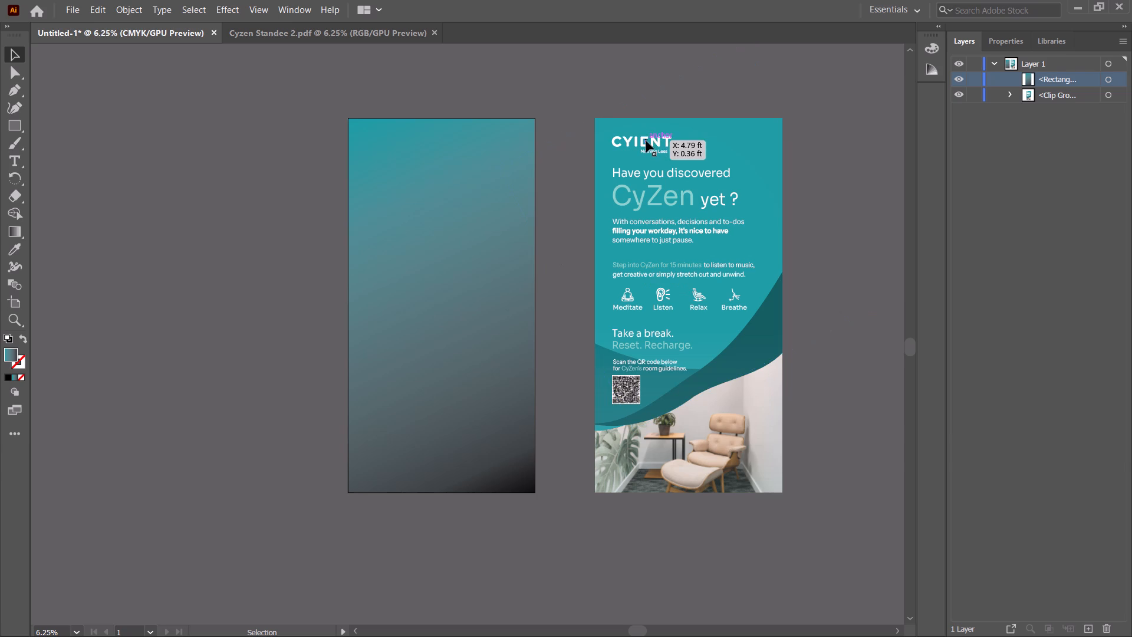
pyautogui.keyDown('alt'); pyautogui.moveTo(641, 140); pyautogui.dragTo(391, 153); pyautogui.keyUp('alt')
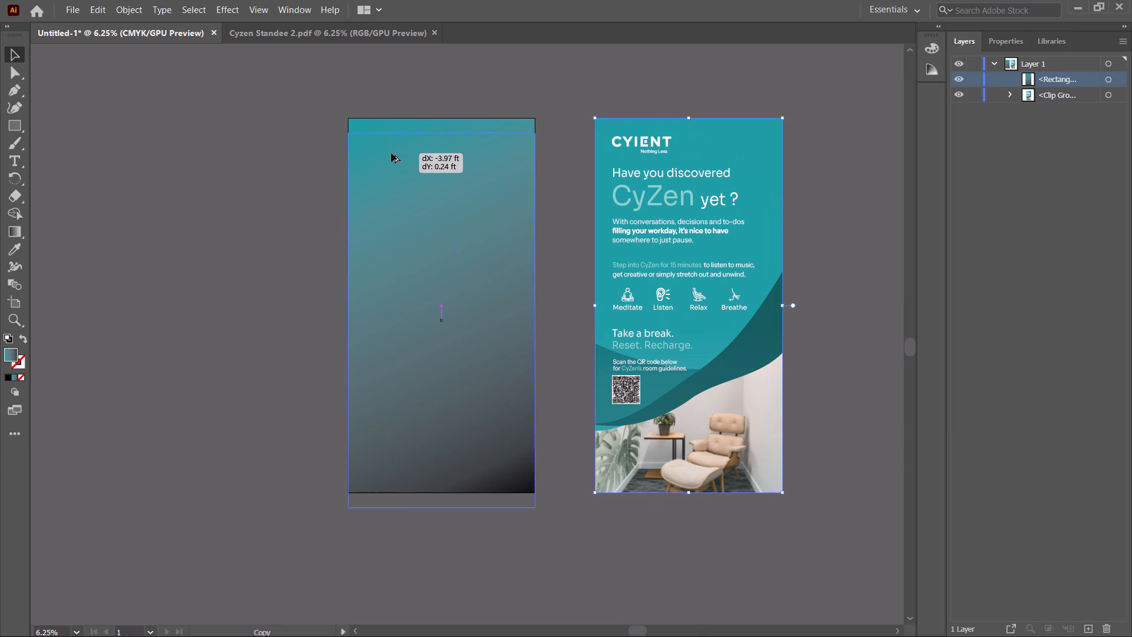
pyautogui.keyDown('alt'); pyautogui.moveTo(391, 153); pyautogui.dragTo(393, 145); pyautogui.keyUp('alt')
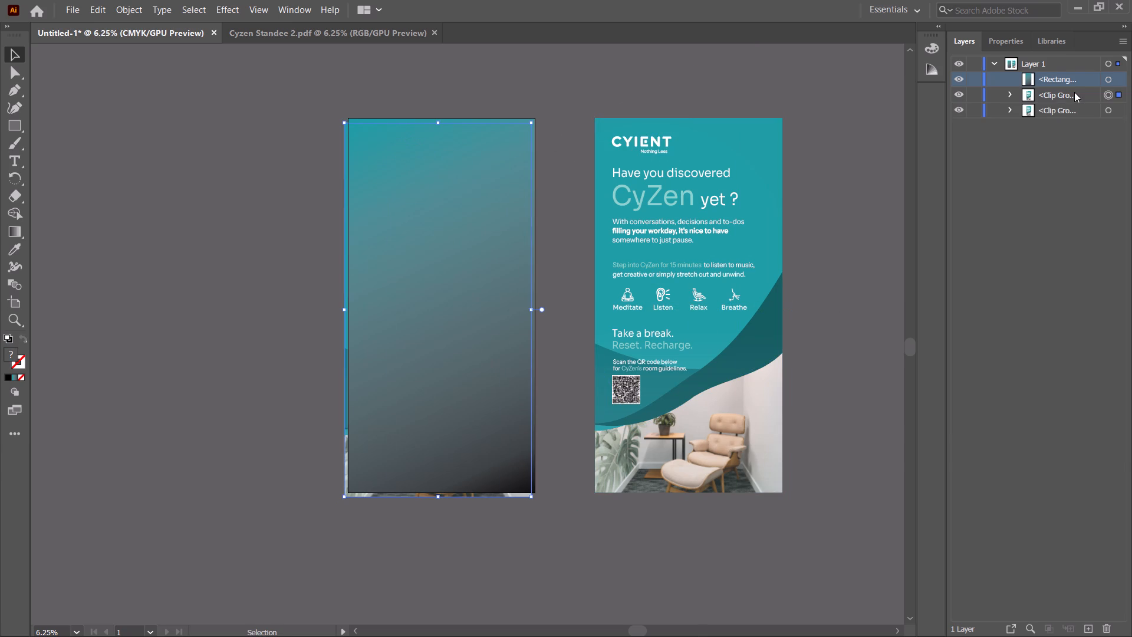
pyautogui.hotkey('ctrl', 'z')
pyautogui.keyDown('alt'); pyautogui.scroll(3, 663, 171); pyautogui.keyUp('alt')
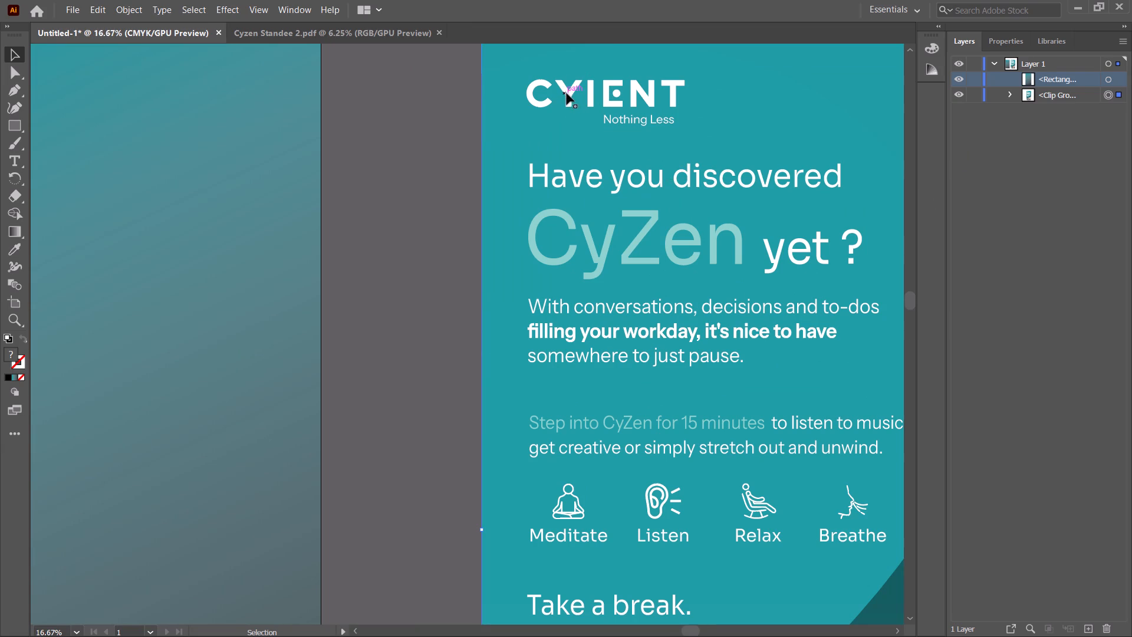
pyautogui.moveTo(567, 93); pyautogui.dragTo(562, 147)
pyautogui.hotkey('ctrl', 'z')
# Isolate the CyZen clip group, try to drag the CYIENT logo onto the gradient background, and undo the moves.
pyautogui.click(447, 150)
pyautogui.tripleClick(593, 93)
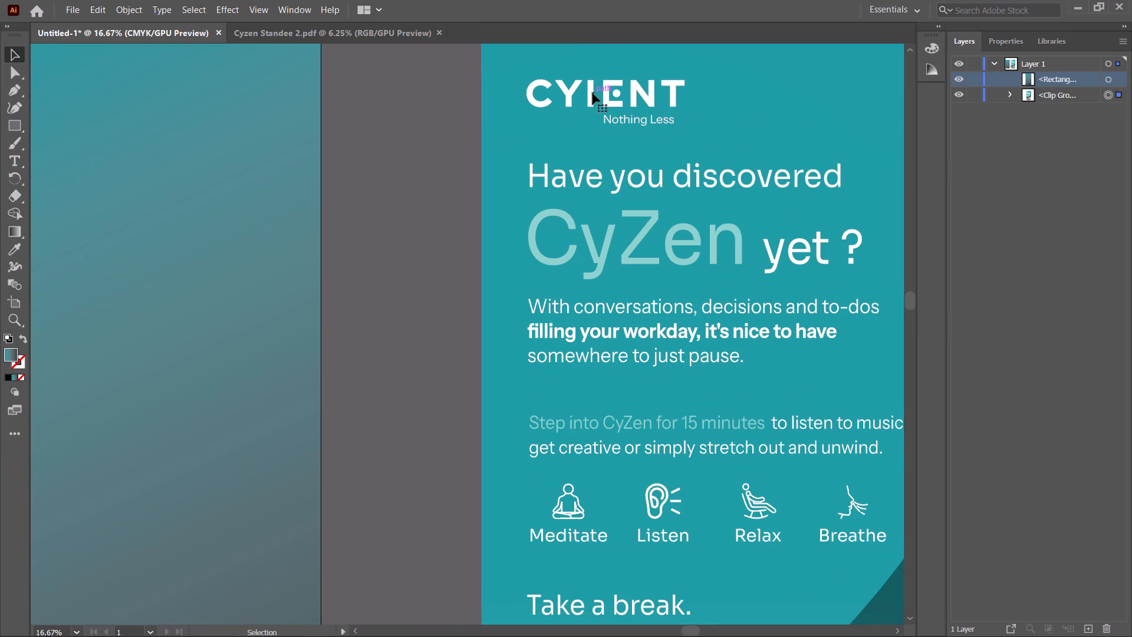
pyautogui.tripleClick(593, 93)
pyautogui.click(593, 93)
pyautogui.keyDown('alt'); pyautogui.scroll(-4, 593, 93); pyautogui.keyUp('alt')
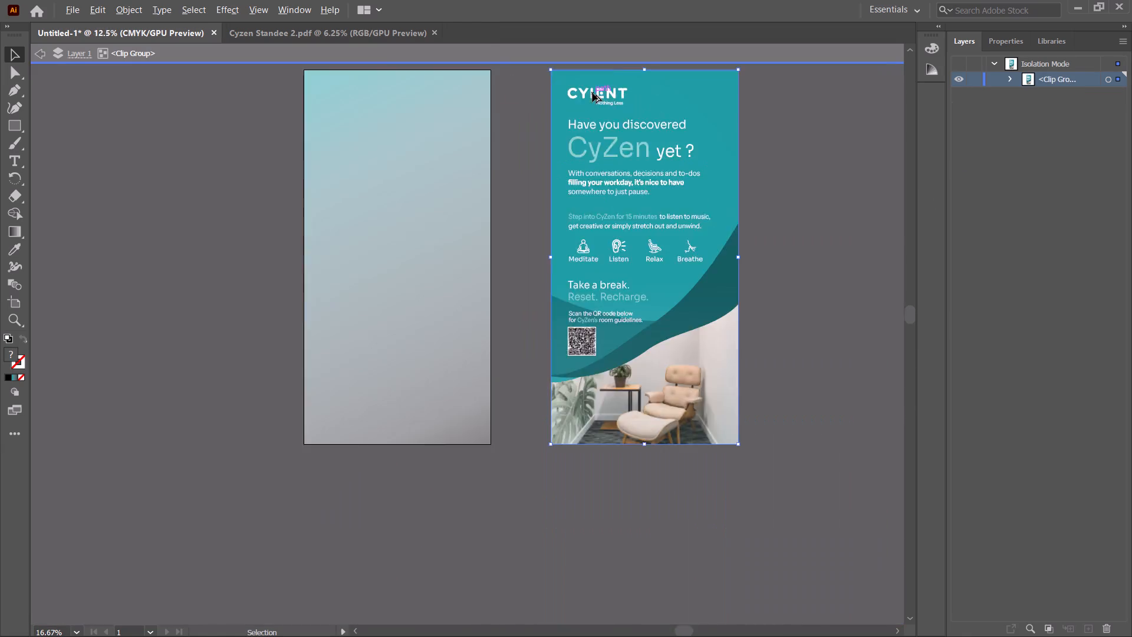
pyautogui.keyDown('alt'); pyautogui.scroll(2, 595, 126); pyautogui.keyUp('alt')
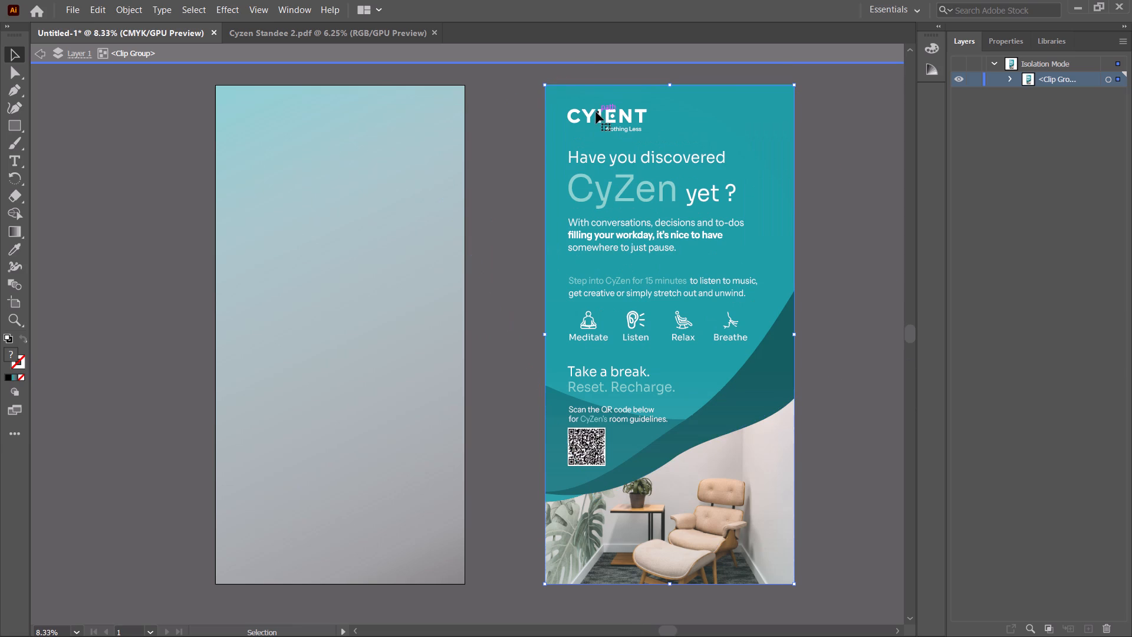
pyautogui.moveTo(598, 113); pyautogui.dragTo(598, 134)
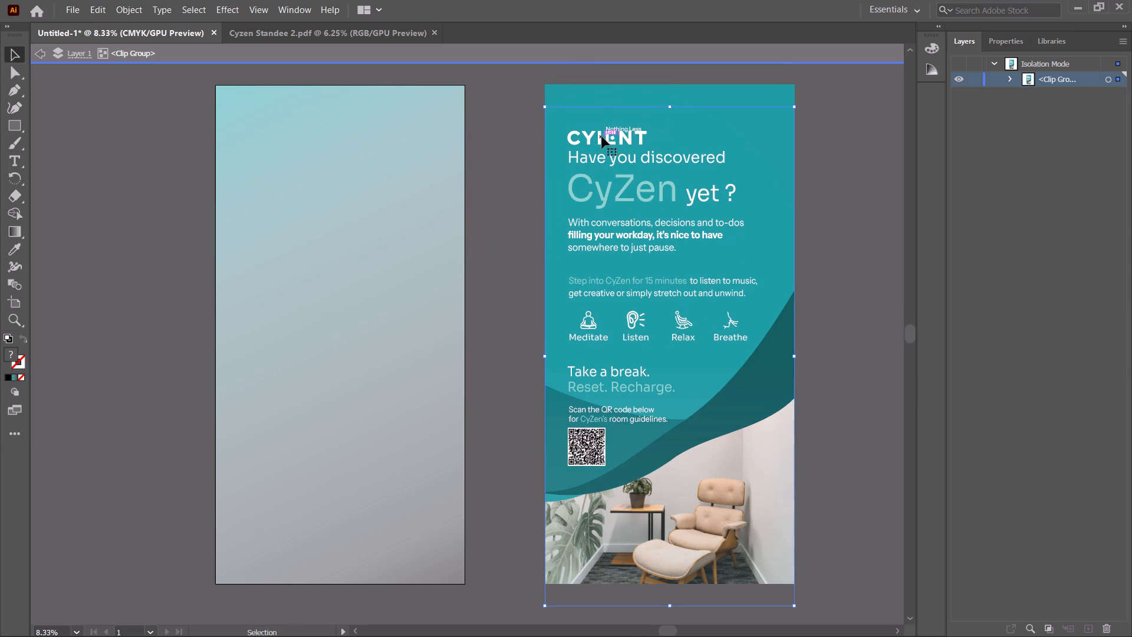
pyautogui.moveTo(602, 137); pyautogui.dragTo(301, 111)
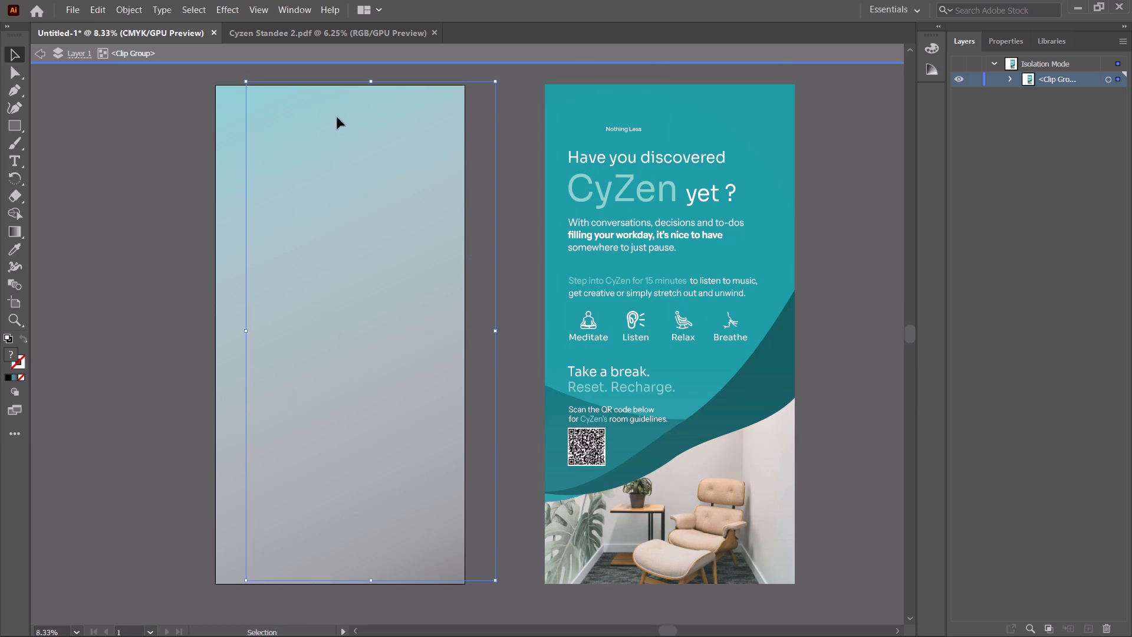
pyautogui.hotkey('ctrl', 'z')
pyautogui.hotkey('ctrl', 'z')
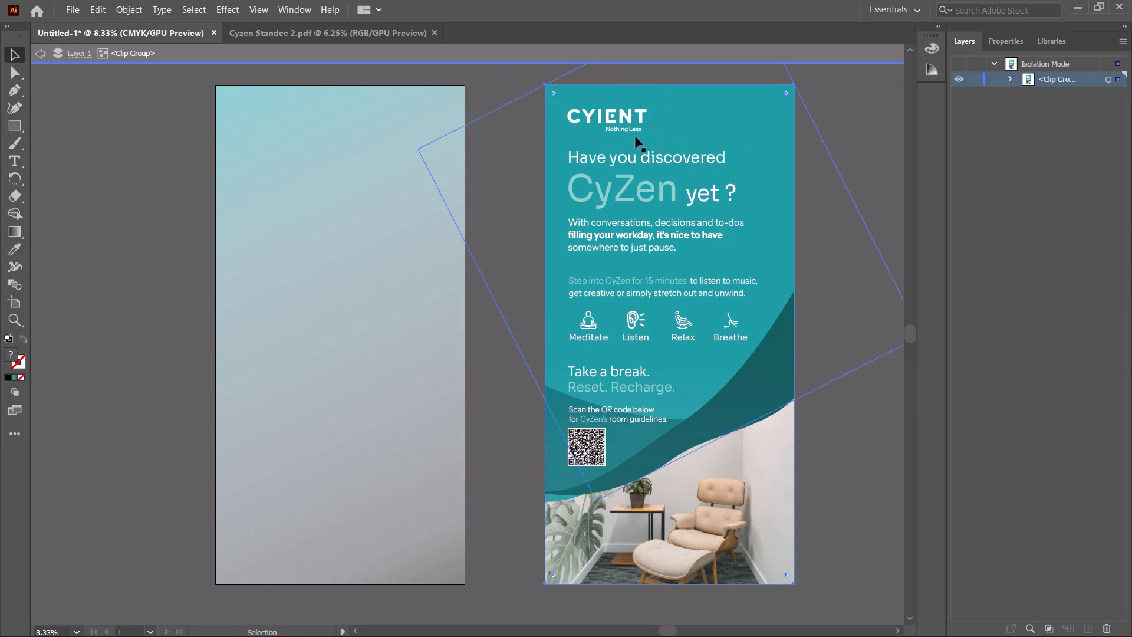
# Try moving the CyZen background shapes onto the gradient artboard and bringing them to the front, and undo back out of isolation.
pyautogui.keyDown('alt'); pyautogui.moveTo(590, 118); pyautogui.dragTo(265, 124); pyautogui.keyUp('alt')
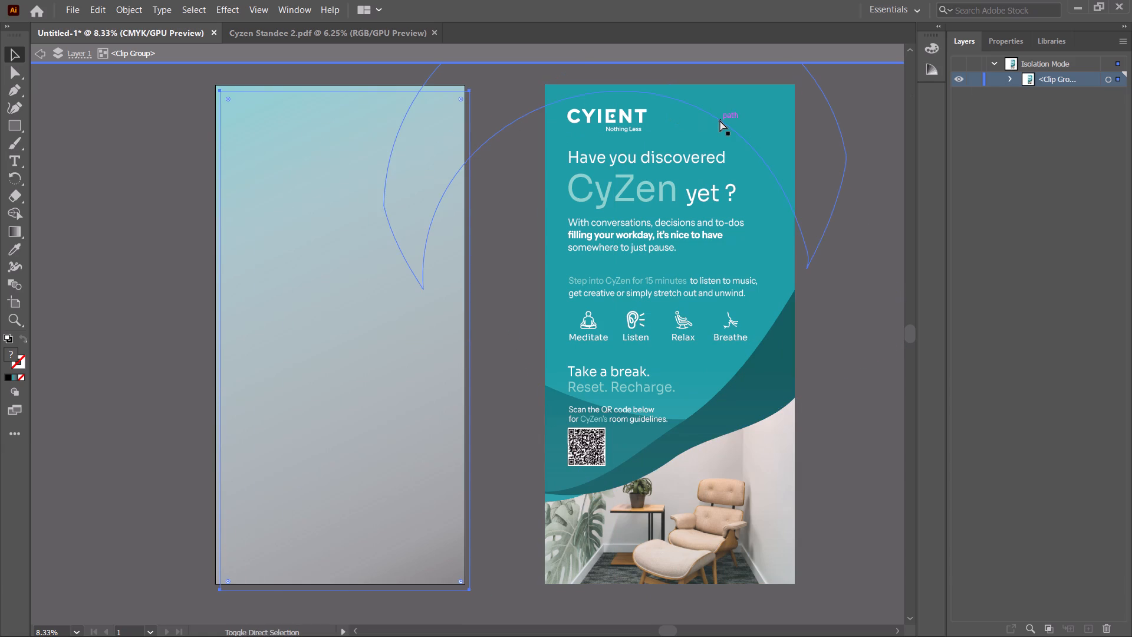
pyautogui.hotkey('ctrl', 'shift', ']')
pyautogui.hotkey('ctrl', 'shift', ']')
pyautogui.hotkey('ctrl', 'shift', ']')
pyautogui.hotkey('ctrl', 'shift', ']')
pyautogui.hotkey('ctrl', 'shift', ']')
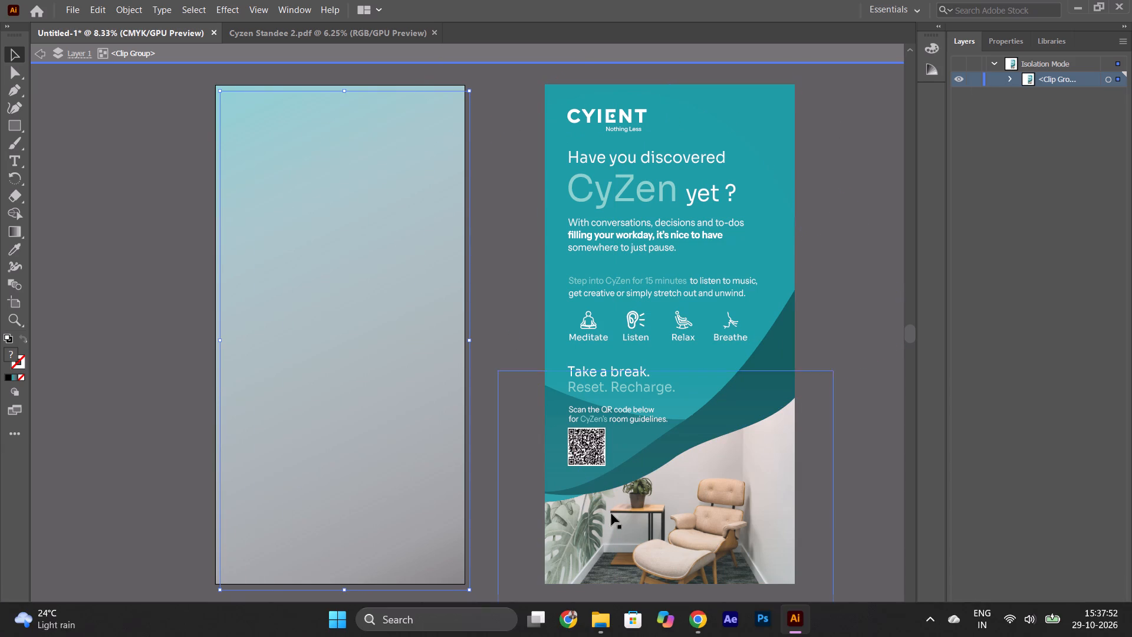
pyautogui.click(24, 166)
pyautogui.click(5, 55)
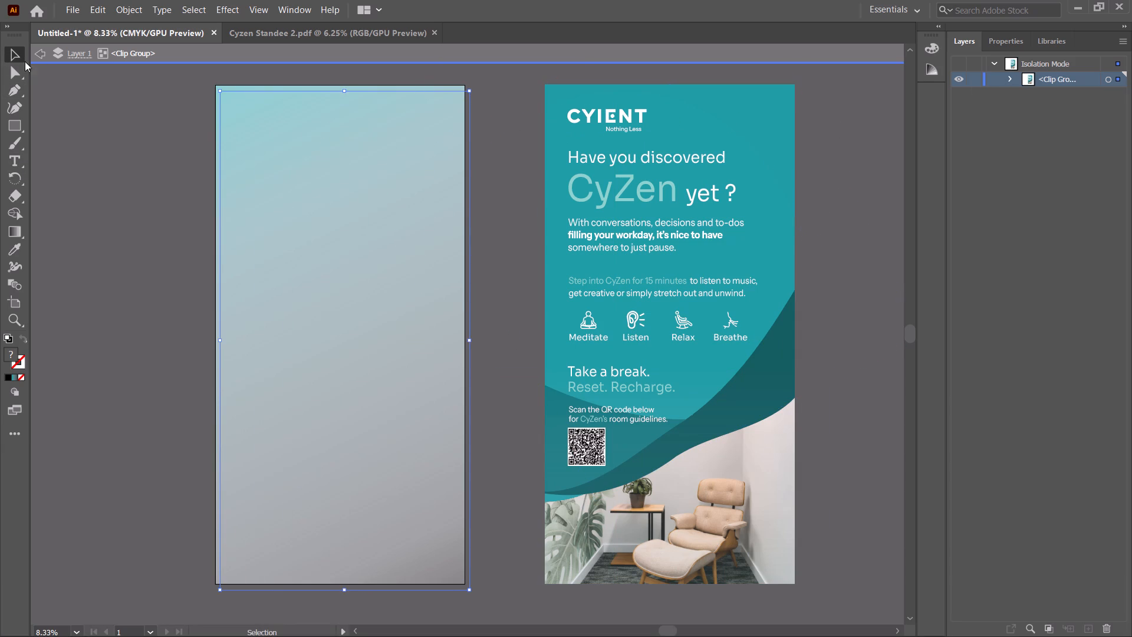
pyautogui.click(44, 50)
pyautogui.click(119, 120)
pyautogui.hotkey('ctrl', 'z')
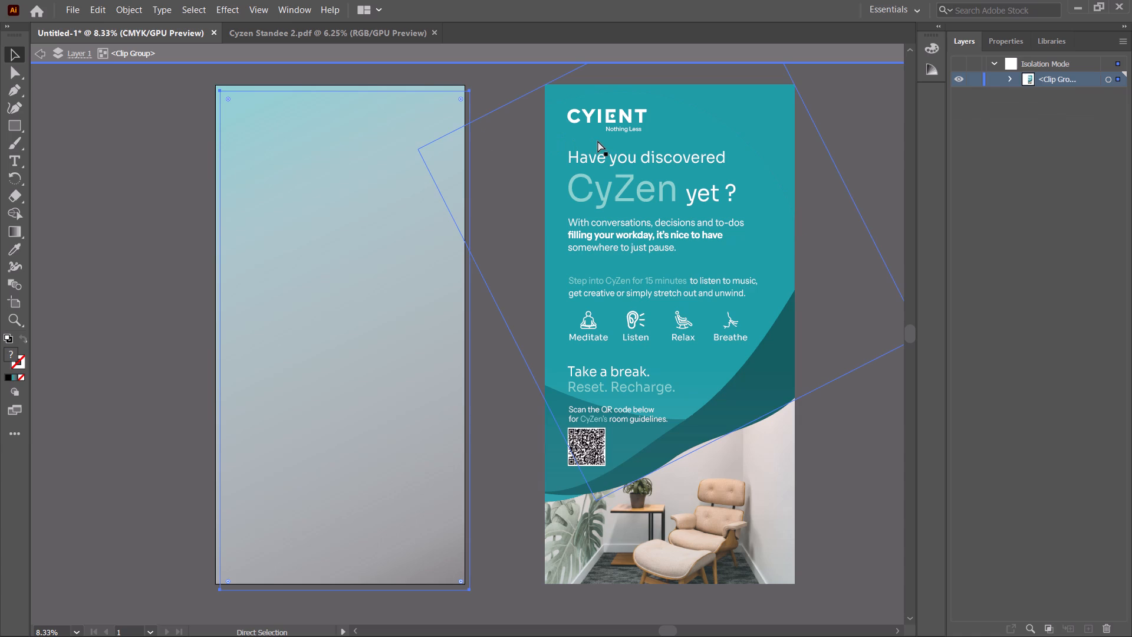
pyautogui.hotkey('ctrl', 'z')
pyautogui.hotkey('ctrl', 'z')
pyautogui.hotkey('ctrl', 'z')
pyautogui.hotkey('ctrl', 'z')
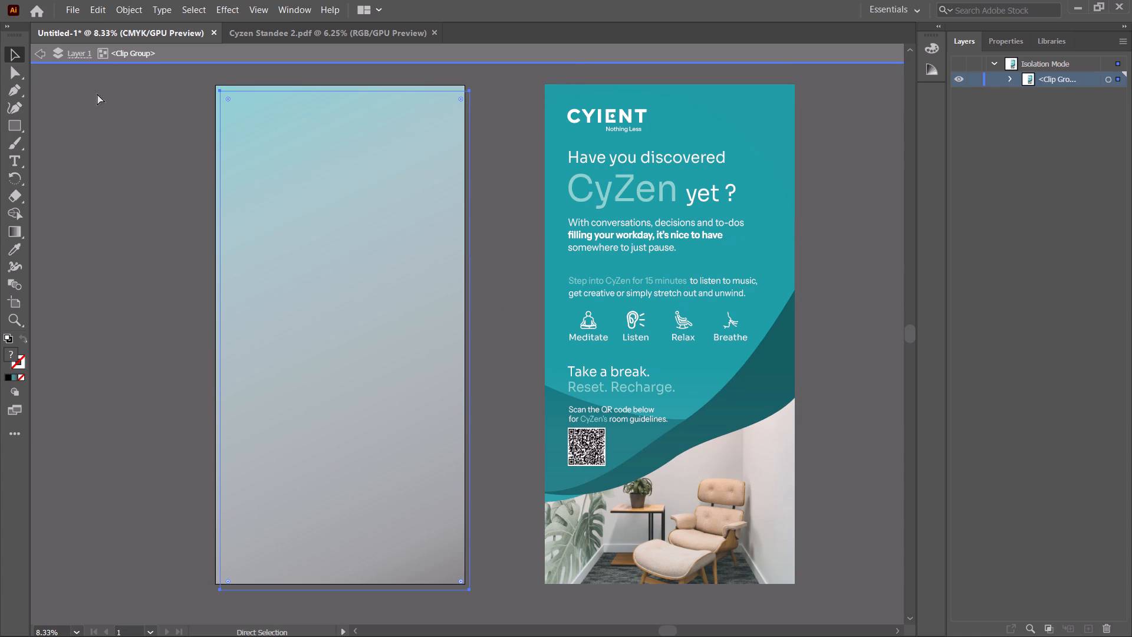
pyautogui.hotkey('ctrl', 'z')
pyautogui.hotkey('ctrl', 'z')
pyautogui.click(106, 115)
# Switch to the Cyzen Standee 2.pdf document, try to drag the CYIENT logo out of its artwork, and undo the move.
pyautogui.click(277, 32)
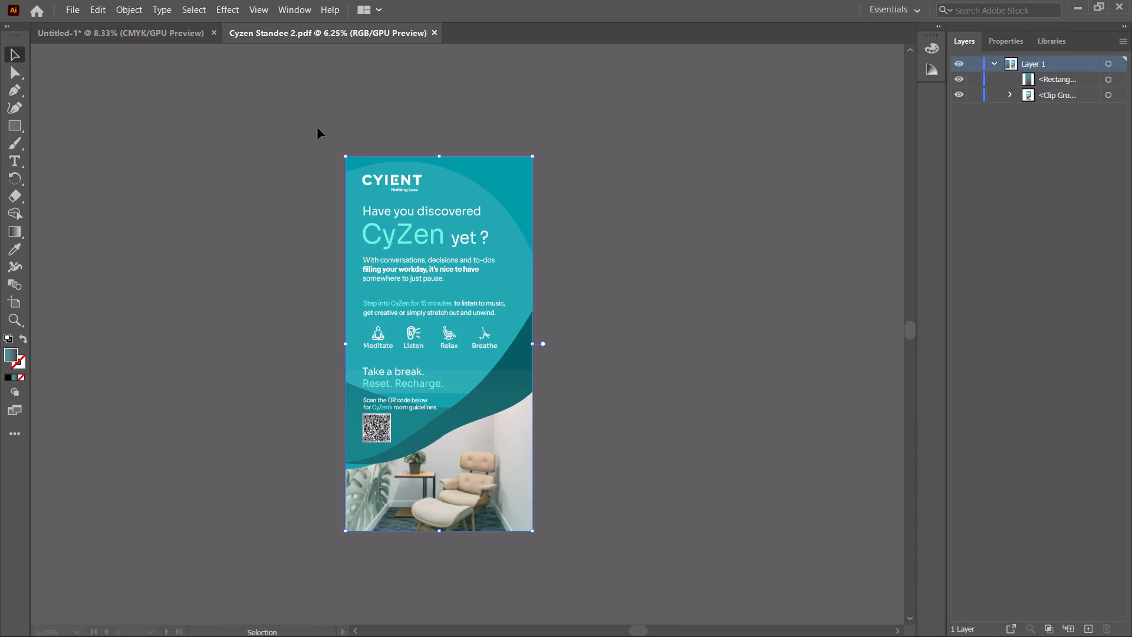
pyautogui.click(376, 181)
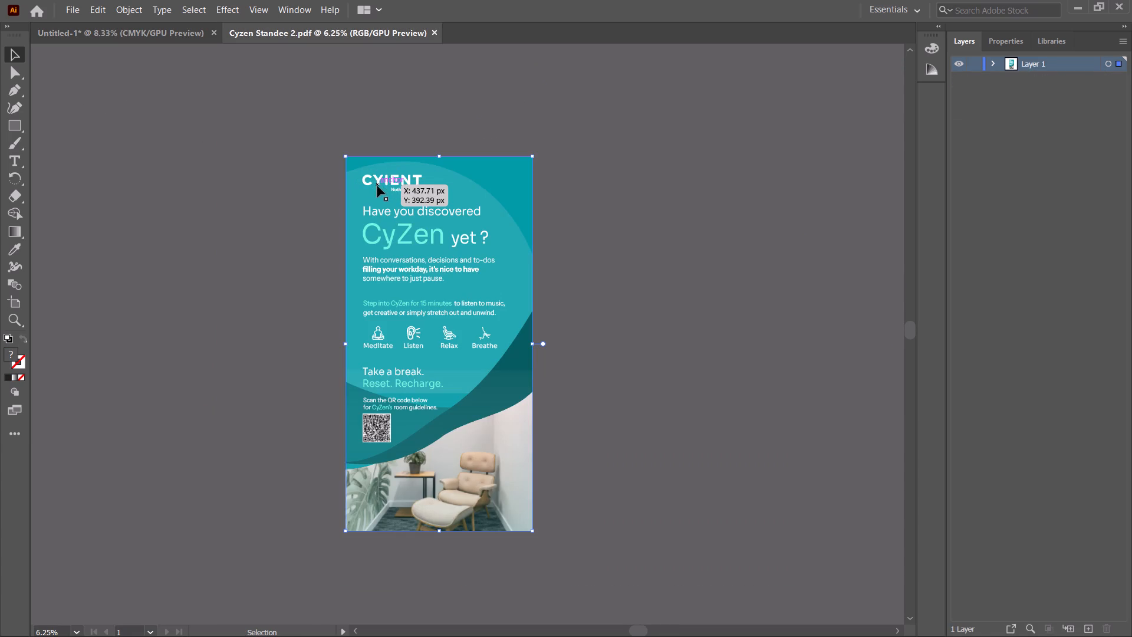
pyautogui.keyDown('alt'); pyautogui.moveTo(380, 181); pyautogui.dragTo(281, 109); pyautogui.keyUp('alt')
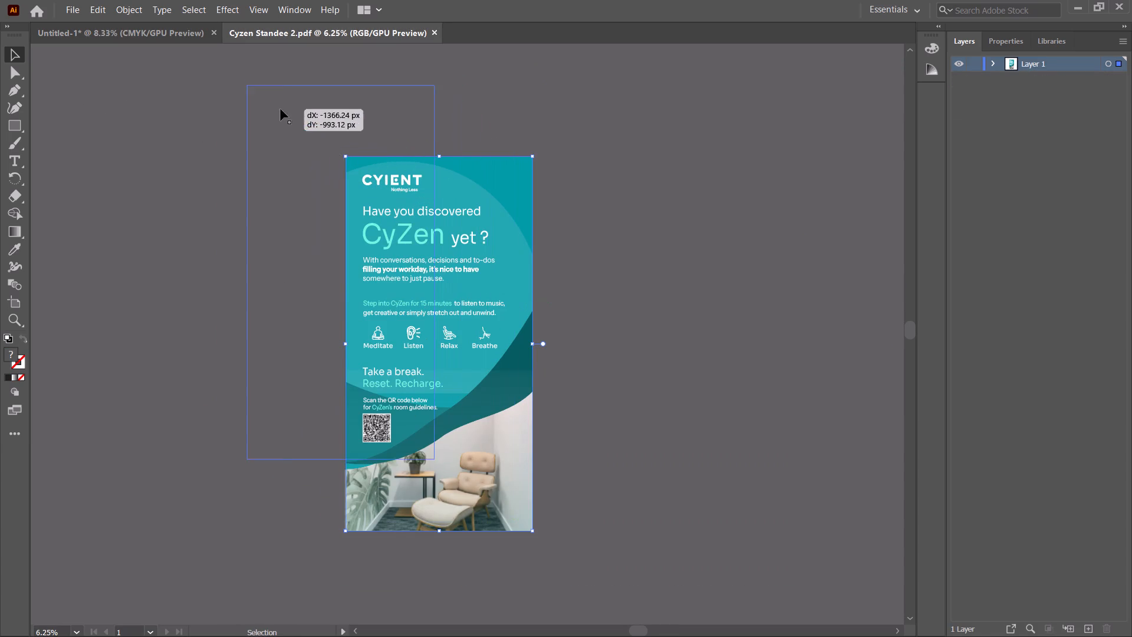
pyautogui.hotkey('ctrl', 'z')
pyautogui.click(664, 203)
pyautogui.click(501, 193)
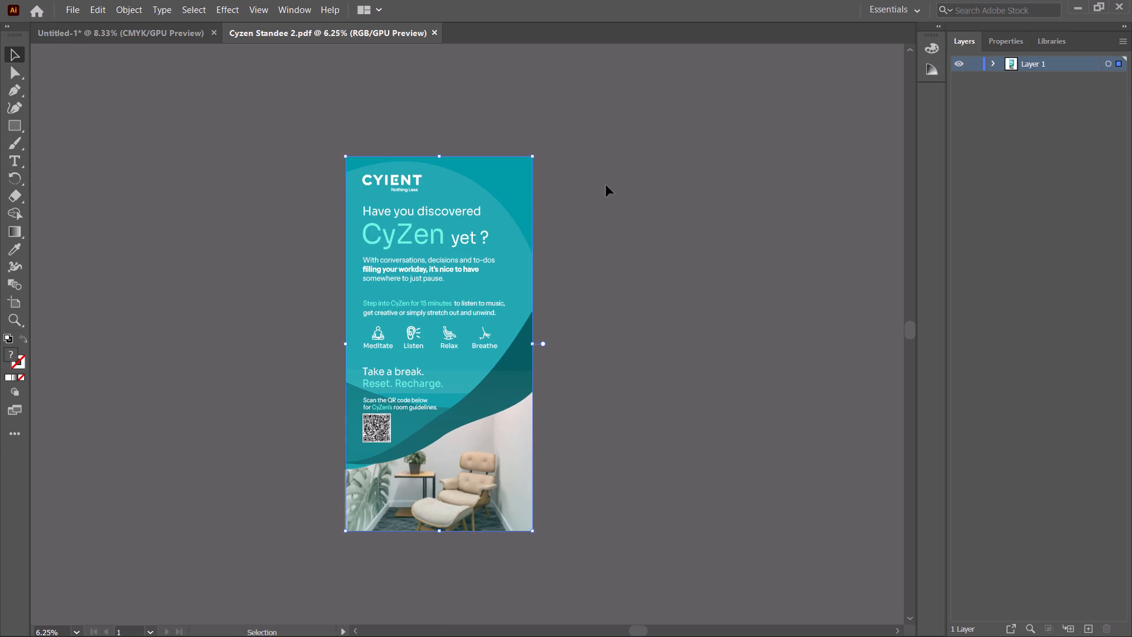
pyautogui.click(684, 210)
# Expand Layer 1 and its clip group to list the standee's individual objects.
pyautogui.click(992, 62)
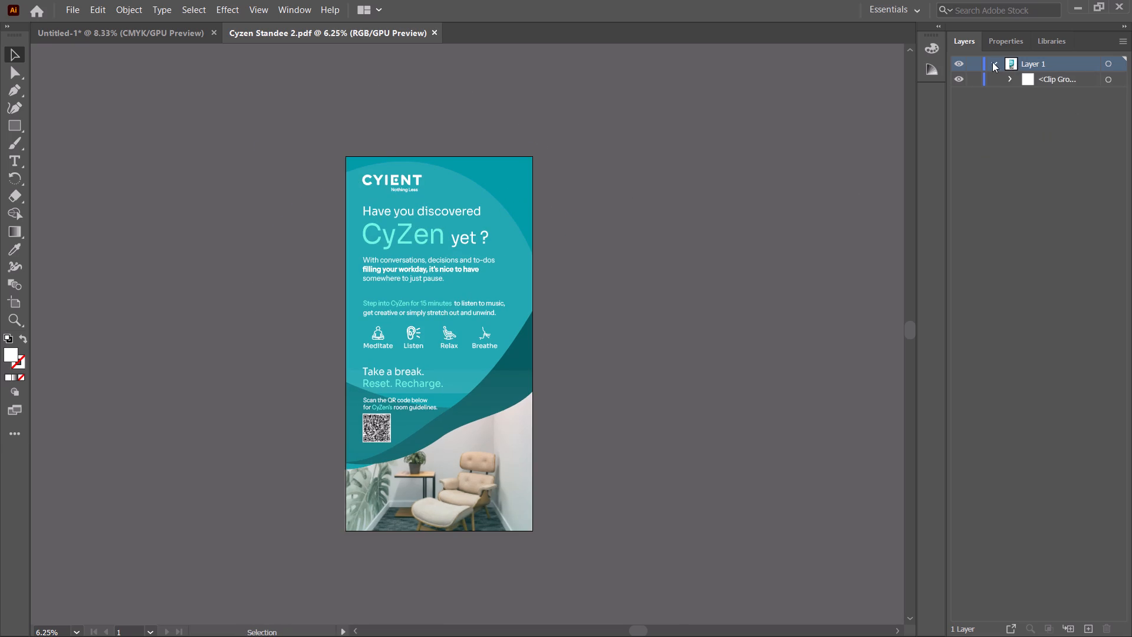
pyautogui.click(1008, 78)
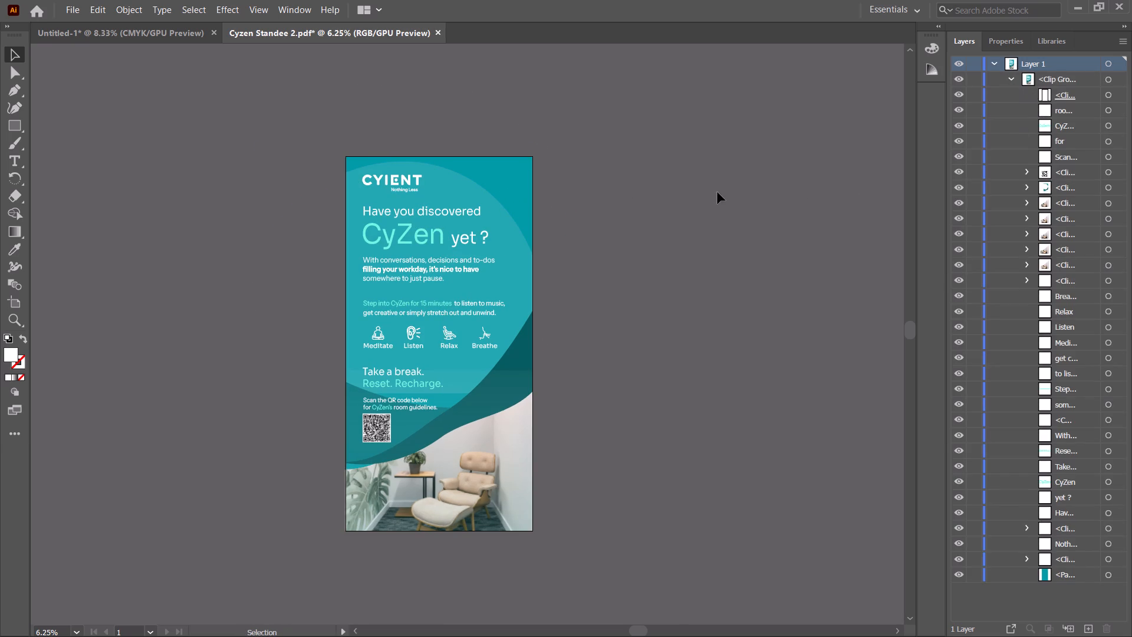
# Shift the CyZen standee artwork partly off its artboard and try to ungroup it to free the CYIENT logo.
pyautogui.click(472, 186)
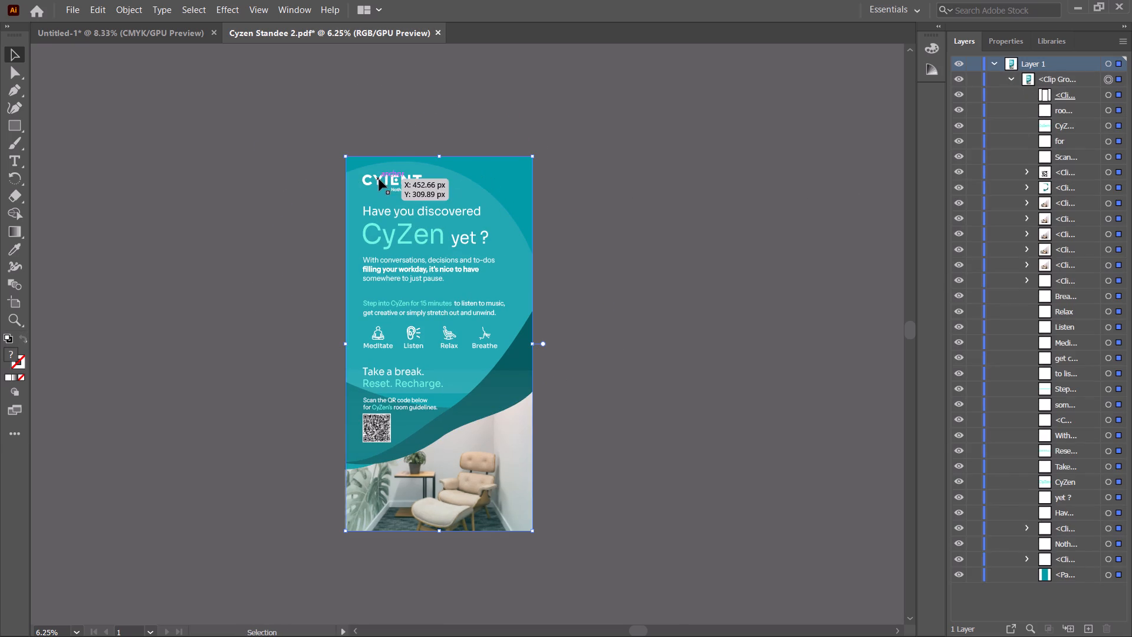
pyautogui.moveTo(379, 179); pyautogui.dragTo(394, 260)
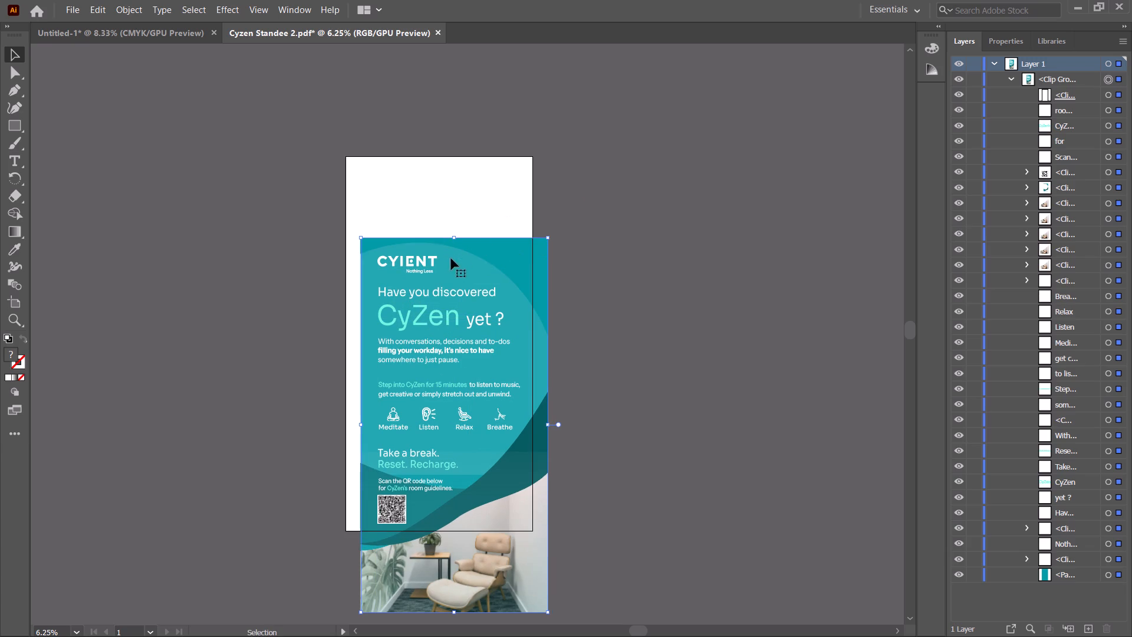
pyautogui.moveTo(451, 258); pyautogui.dragTo(538, 188)
pyautogui.moveTo(536, 190); pyautogui.dragTo(486, 186)
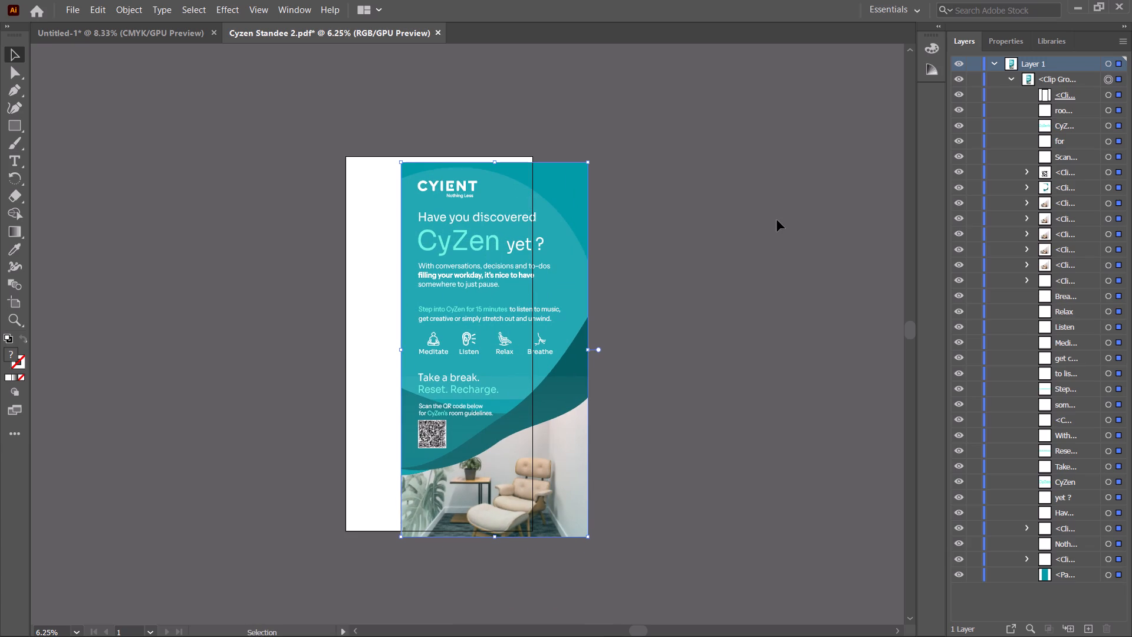
pyautogui.hotkey('ctrl', 'shift', 'g')
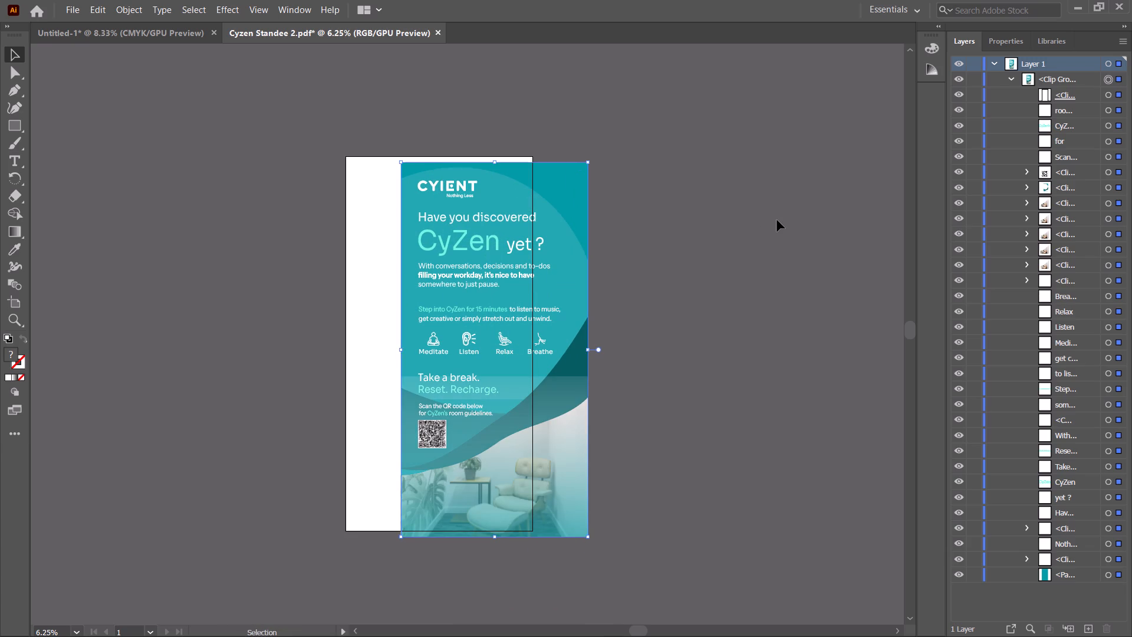
pyautogui.click(777, 220)
pyautogui.moveTo(452, 188); pyautogui.dragTo(471, 208)
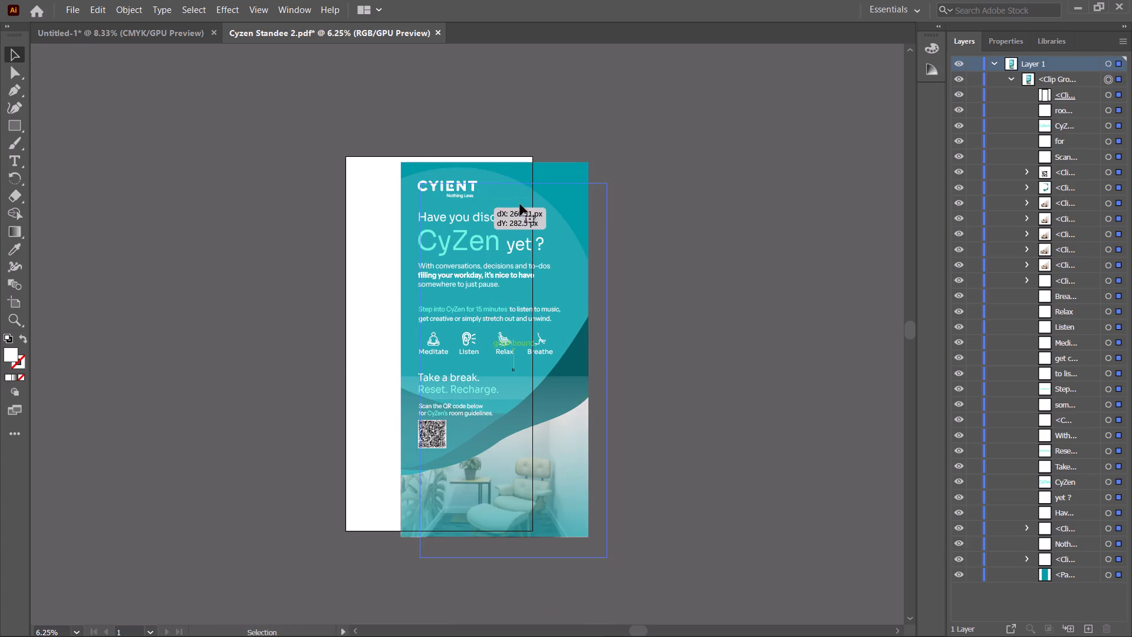
# Select the CyZen standee's clip group in Layer 1 and release its clipping mask.
pyautogui.click(1013, 78)
pyautogui.click(1013, 78)
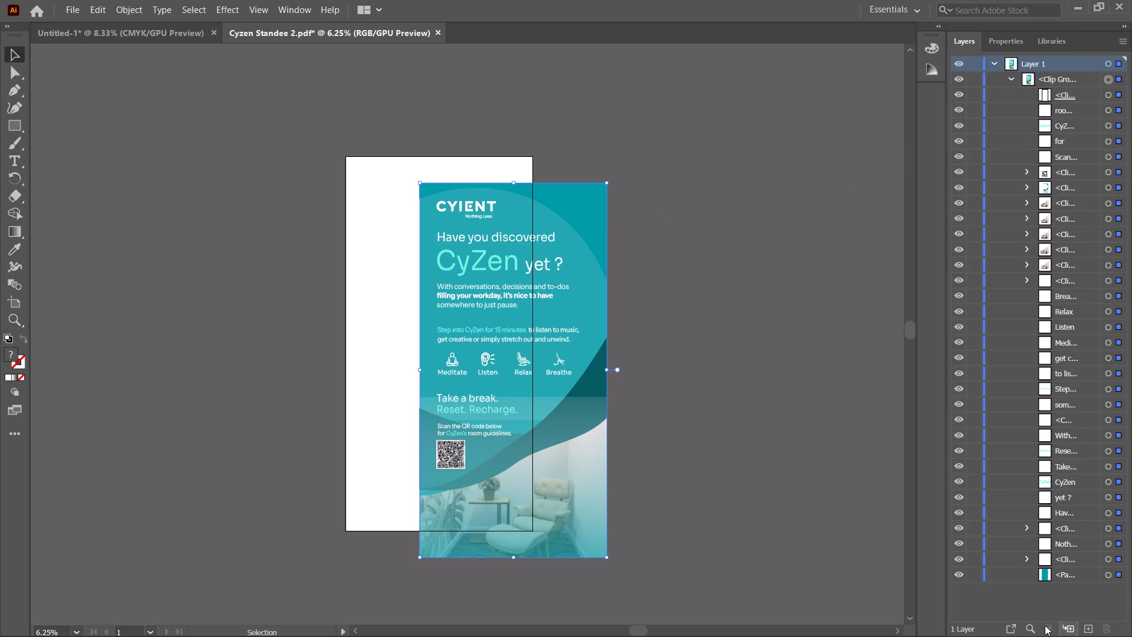
pyautogui.click(1045, 625)
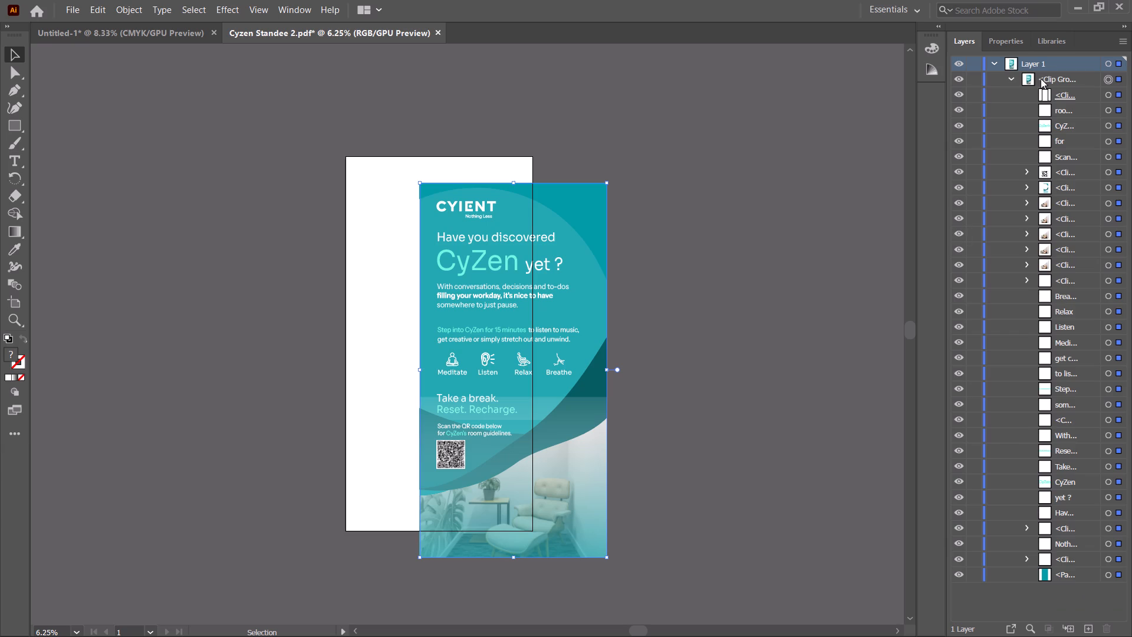
pyautogui.click(1042, 79)
pyautogui.click(1121, 77)
pyautogui.click(1123, 77)
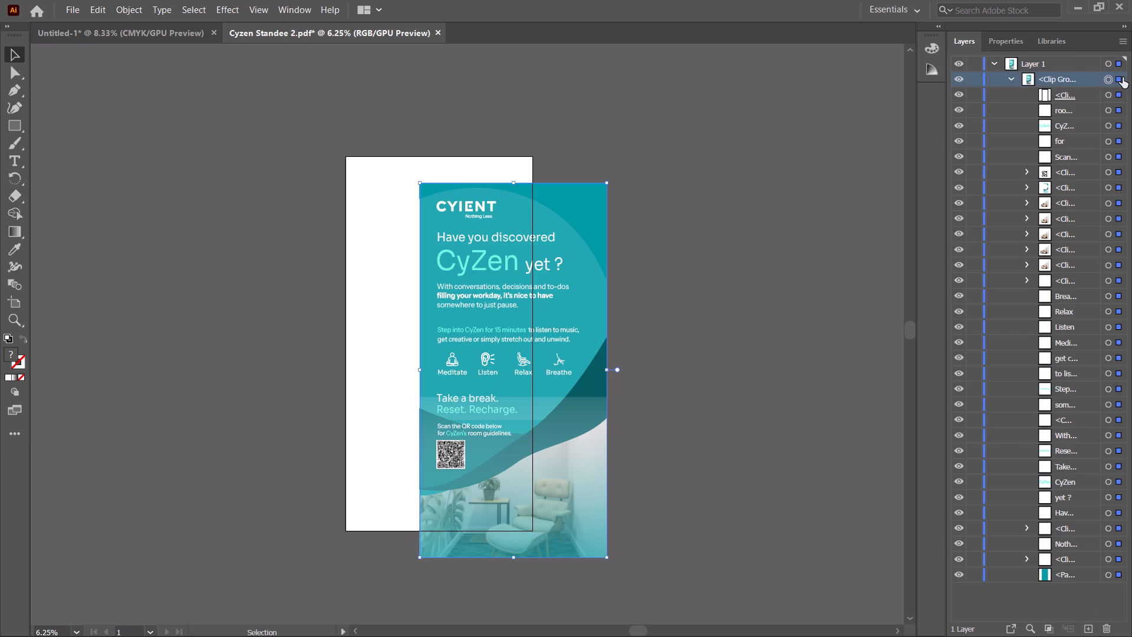
pyautogui.click(847, 209)
pyautogui.click(1118, 79)
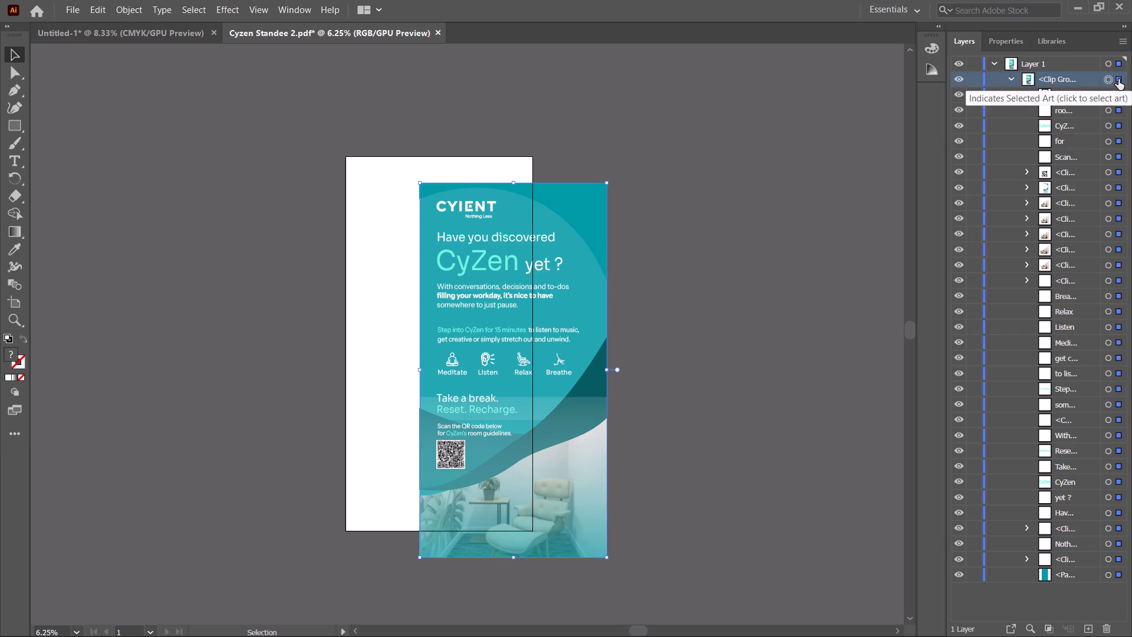
pyautogui.click(1048, 631)
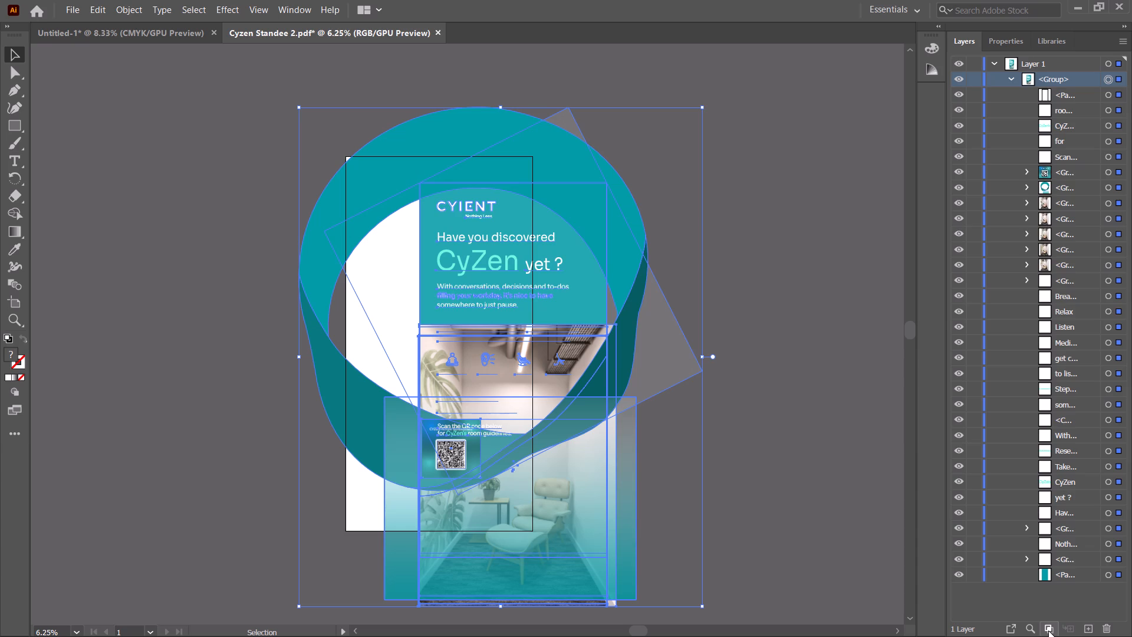
# Move the released CyZen artwork completely clear of its artboard, to the left of it, and deselect it.
pyautogui.click(822, 379)
pyautogui.moveTo(460, 206); pyautogui.dragTo(458, 206)
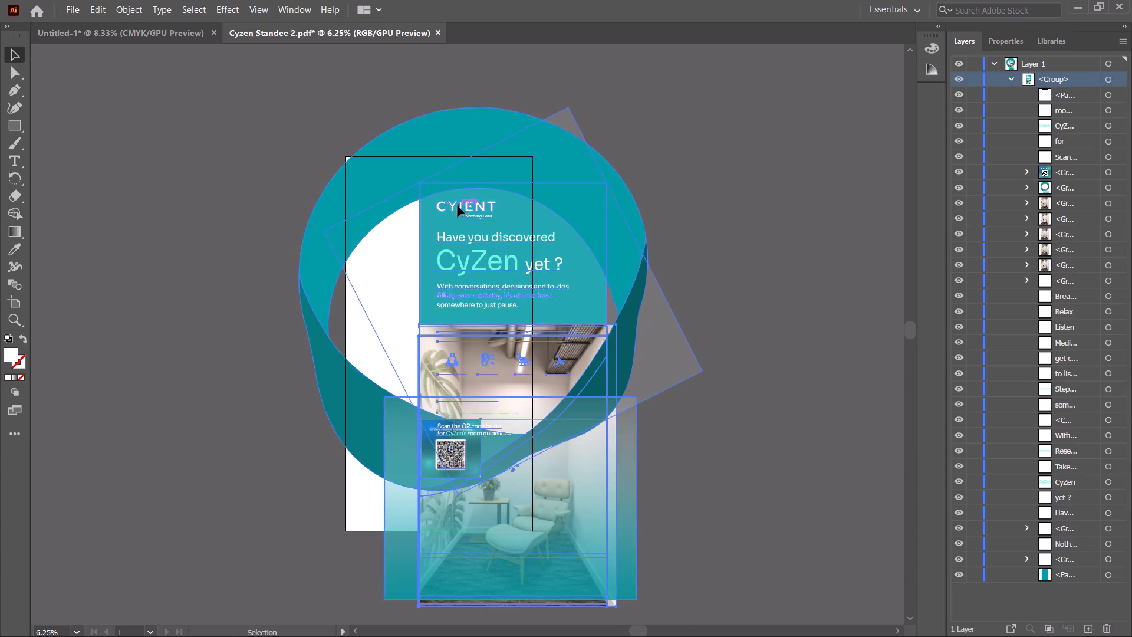
pyautogui.moveTo(458, 206); pyautogui.dragTo(117, 218)
pyautogui.press('space')
pyautogui.press('space')
pyautogui.press('space')
pyautogui.moveTo(496, 231); pyautogui.dragTo(752, 235)
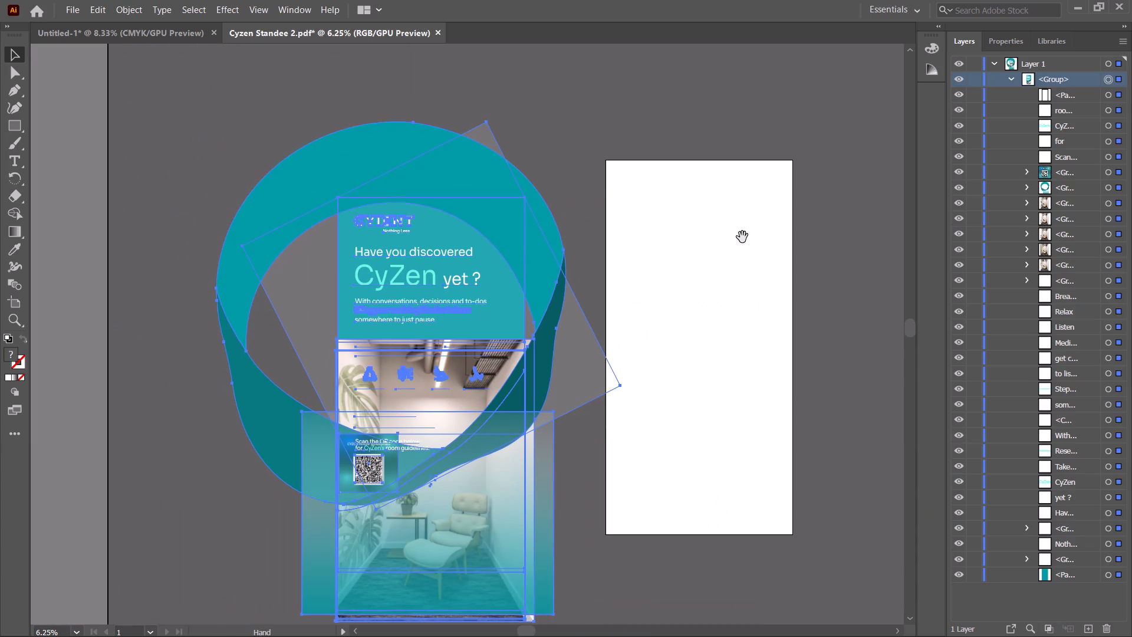
pyautogui.press('space')
pyautogui.press('space')
pyautogui.moveTo(570, 249); pyautogui.dragTo(486, 173)
pyautogui.click(793, 434)
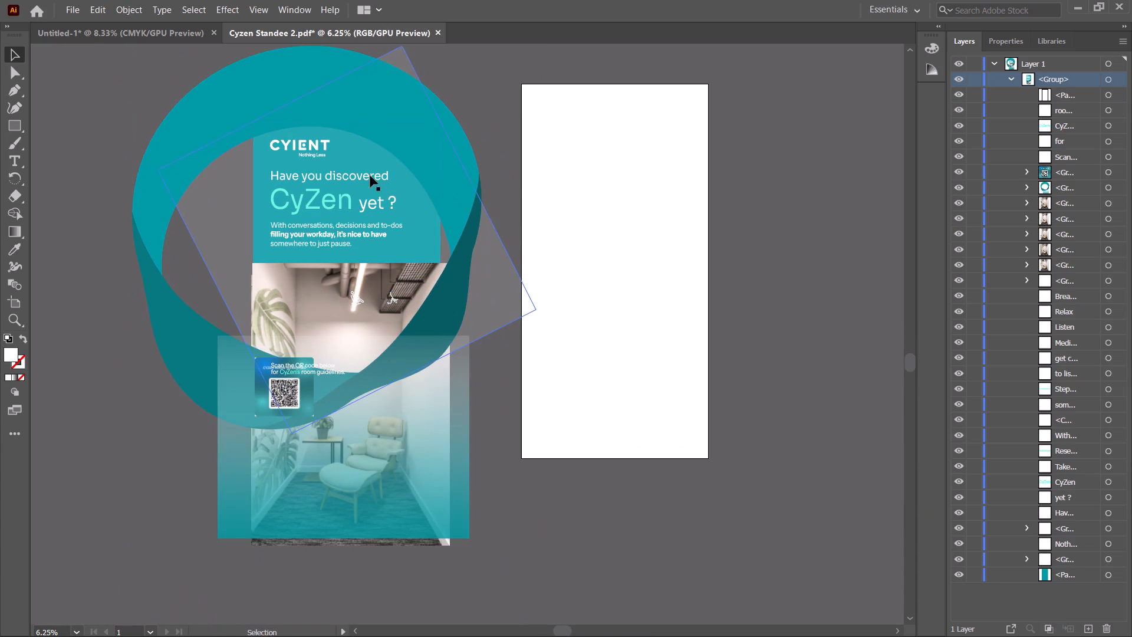
# Select the released CyZen artwork group and make a clipping mask from it again.
pyautogui.click(277, 149)
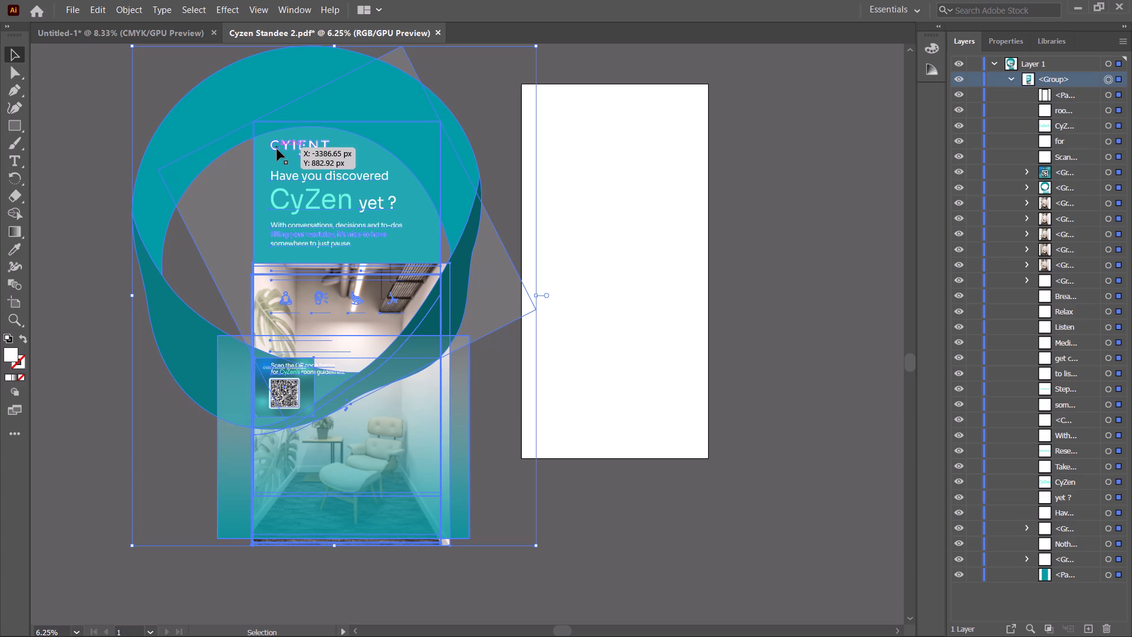
pyautogui.click(1048, 626)
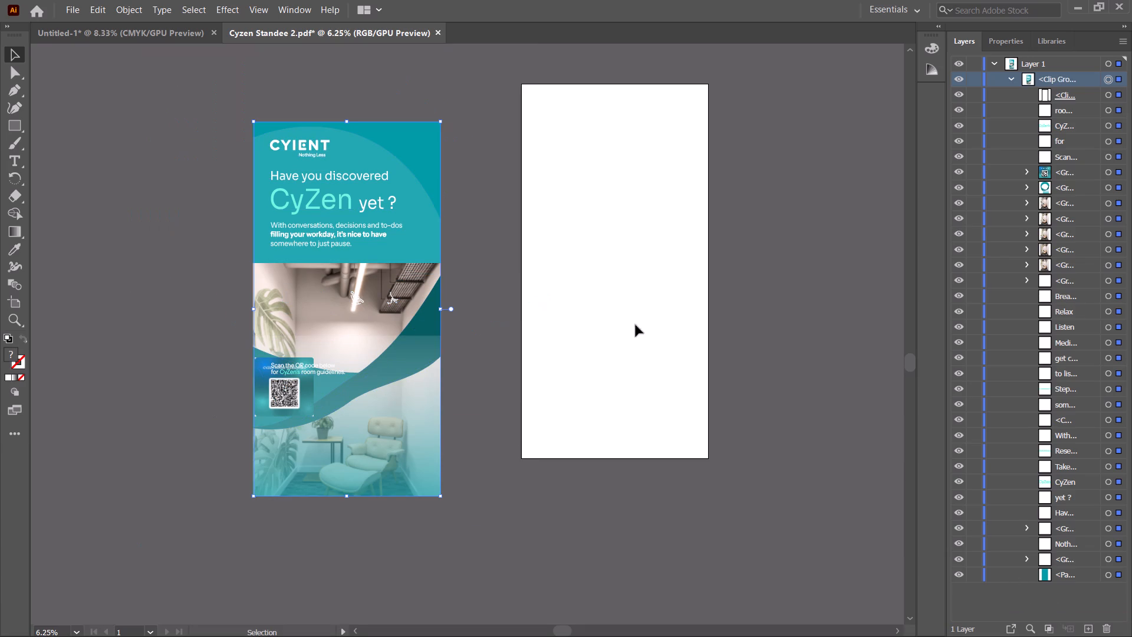
# Isolate the remade clip group, select the CYIENT logo group inside it, and exit isolation mode.
pyautogui.tripleClick(299, 143)
pyautogui.click(299, 143)
pyautogui.tripleClick(299, 143)
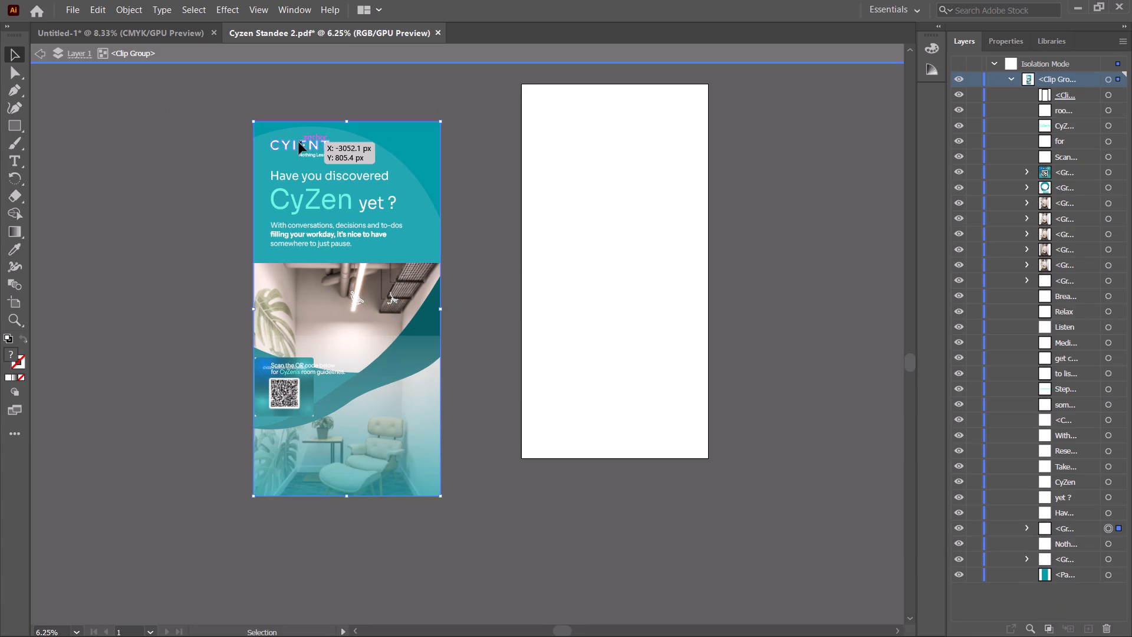
pyautogui.rightClick(299, 143)
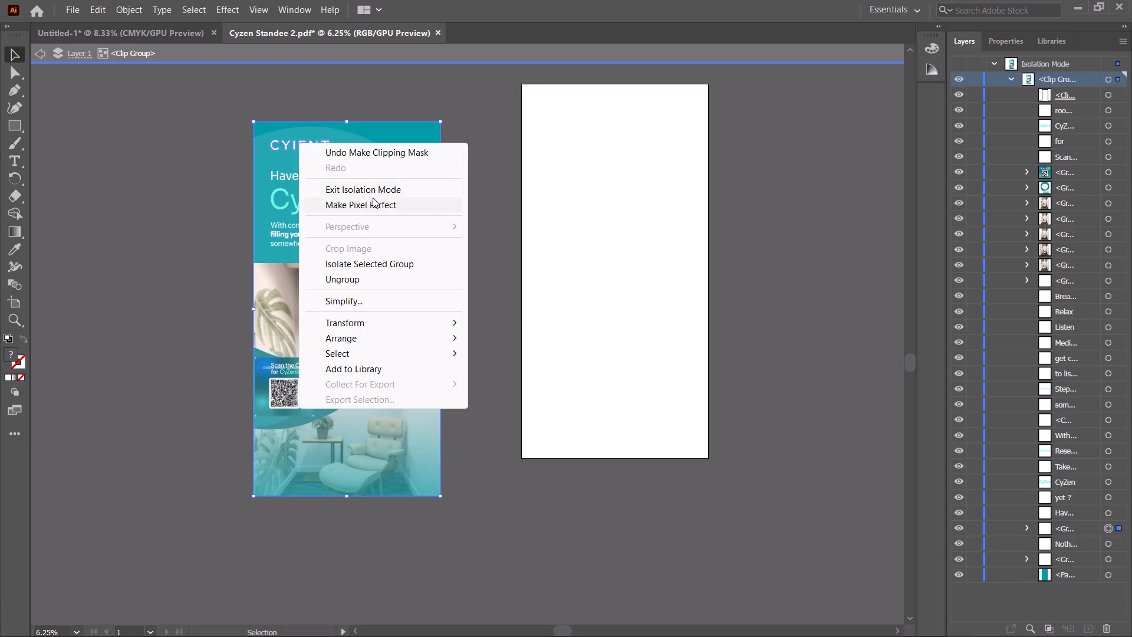
pyautogui.click(387, 195)
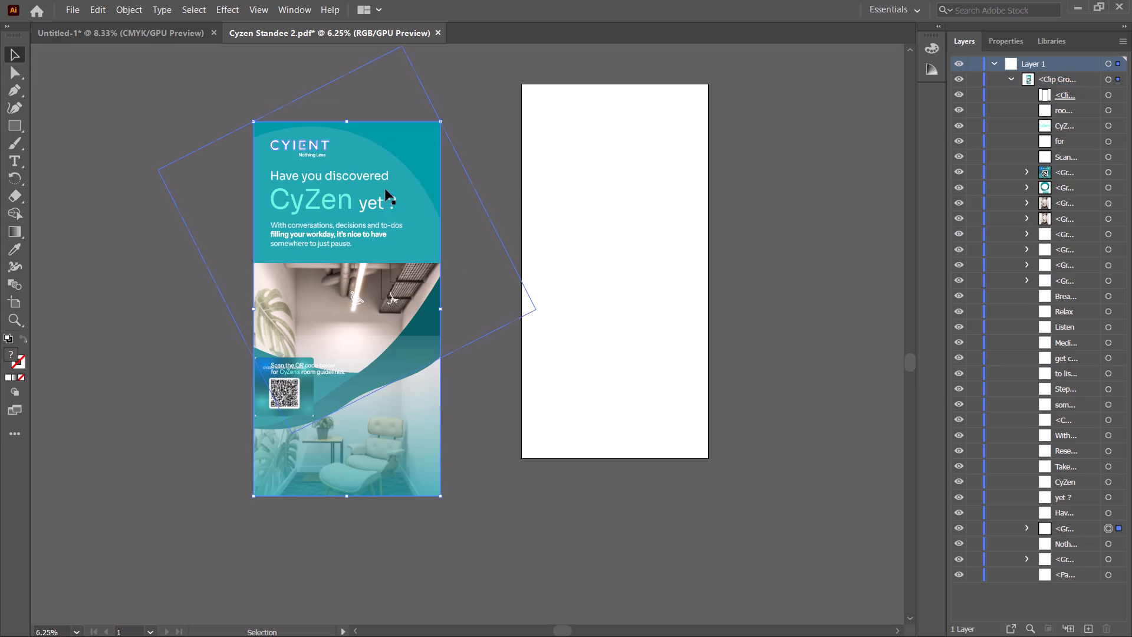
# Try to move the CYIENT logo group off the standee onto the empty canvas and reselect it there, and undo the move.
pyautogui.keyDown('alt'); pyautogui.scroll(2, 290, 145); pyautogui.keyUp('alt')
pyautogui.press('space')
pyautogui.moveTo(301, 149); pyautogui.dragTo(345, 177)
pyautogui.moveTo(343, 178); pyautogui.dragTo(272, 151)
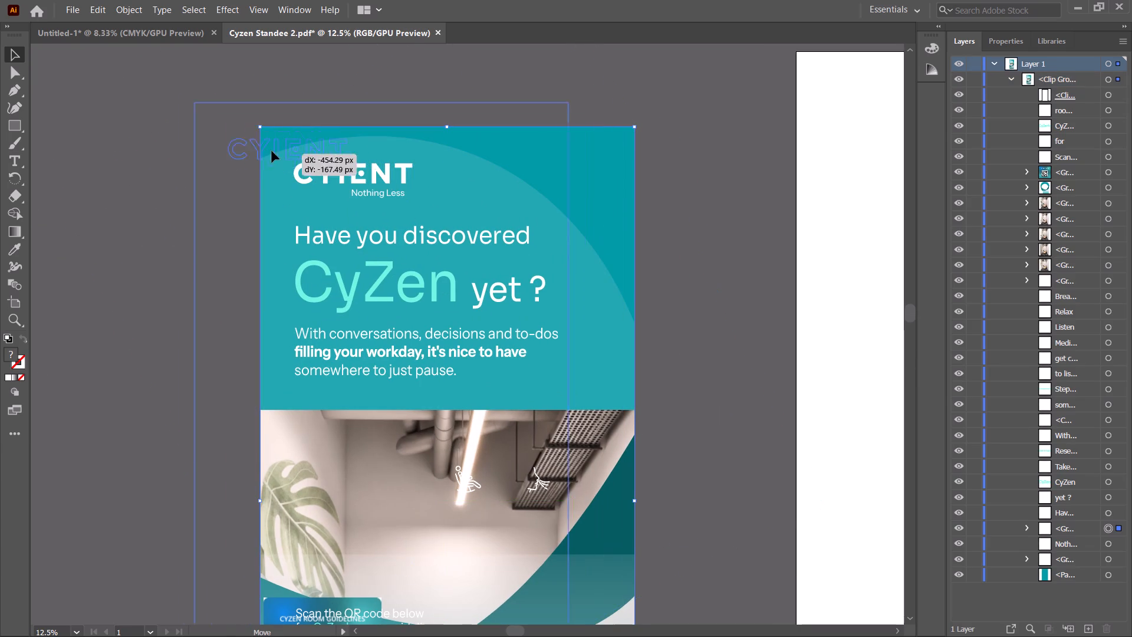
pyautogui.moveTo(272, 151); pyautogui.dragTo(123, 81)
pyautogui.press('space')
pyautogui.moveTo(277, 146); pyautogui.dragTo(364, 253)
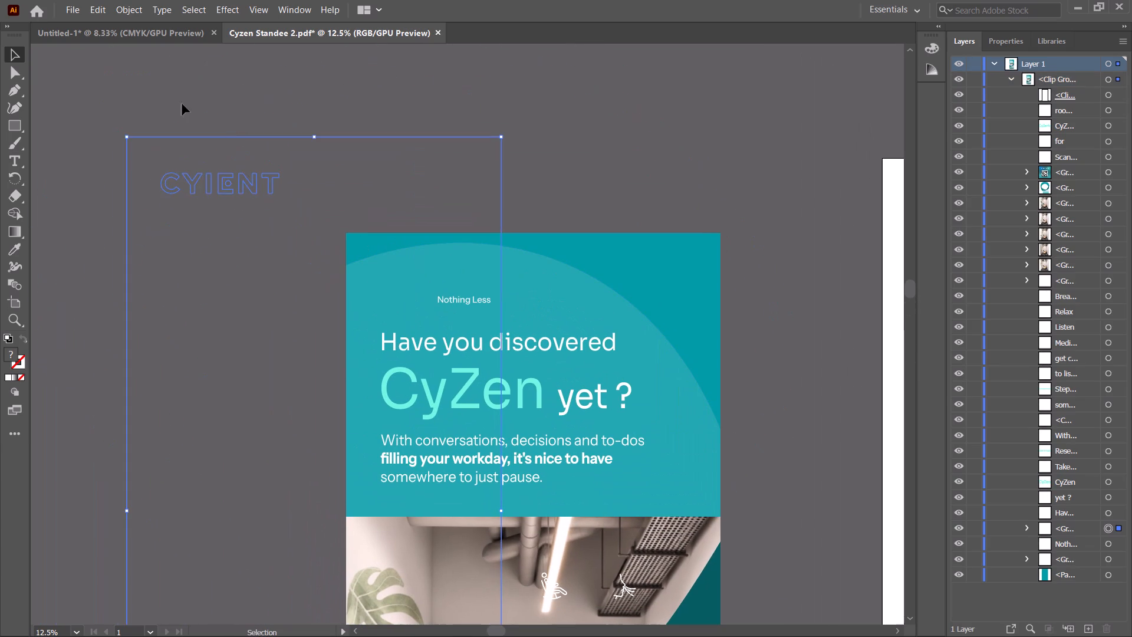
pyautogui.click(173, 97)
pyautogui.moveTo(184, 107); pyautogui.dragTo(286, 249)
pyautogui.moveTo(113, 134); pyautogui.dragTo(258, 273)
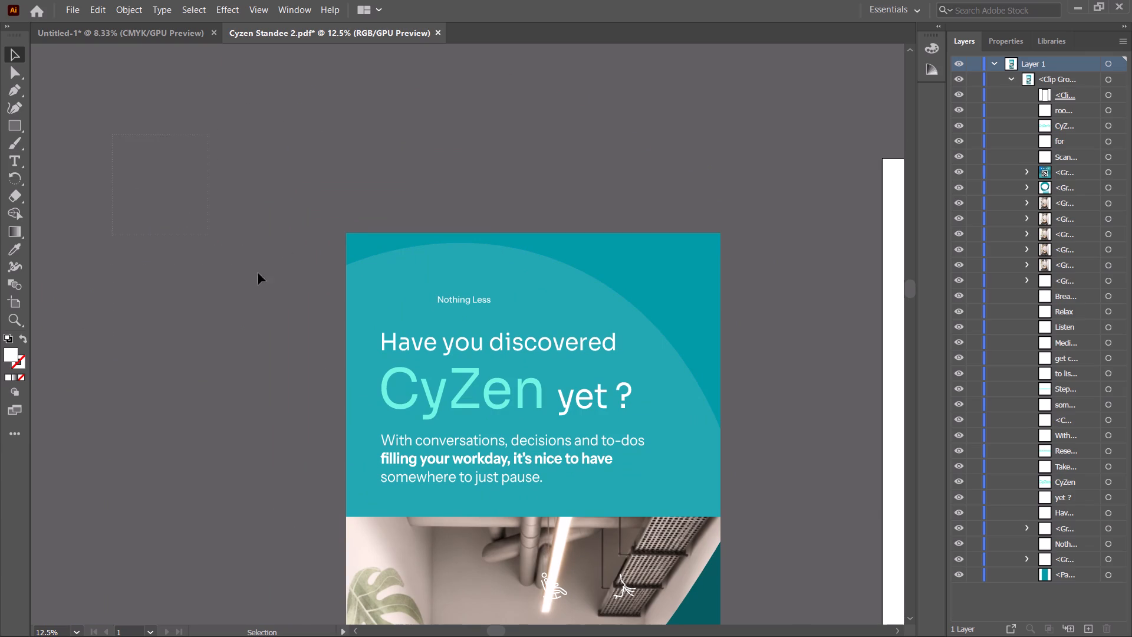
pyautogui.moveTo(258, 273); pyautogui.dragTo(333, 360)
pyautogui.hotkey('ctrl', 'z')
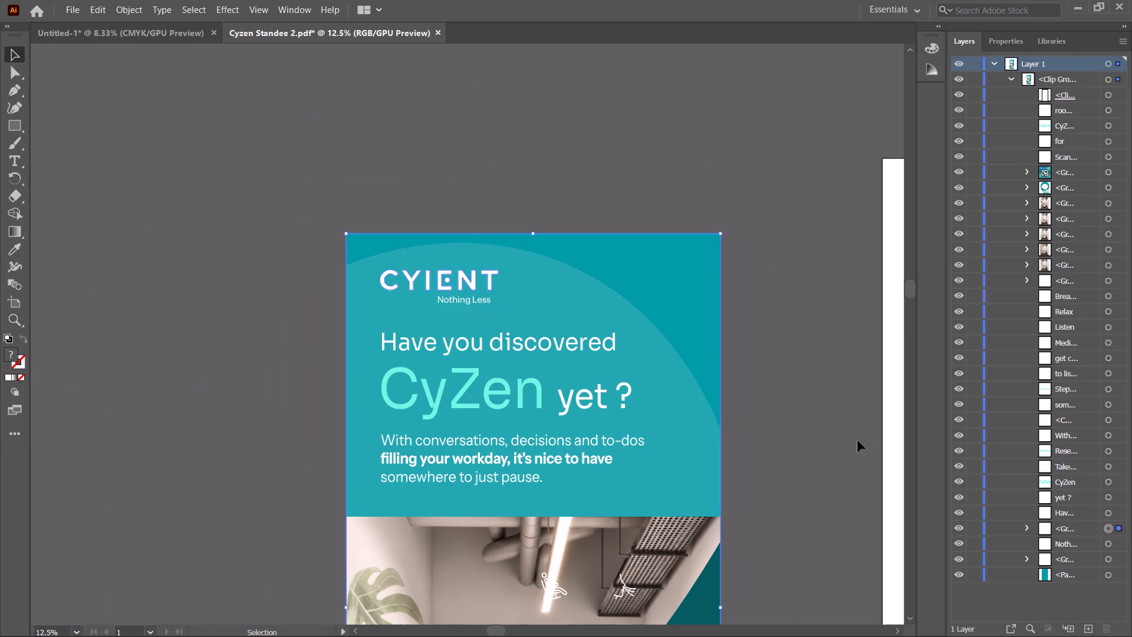
# Expand the CYIENT logo group in Layer 1 to examine the objects it contains.
pyautogui.click(1024, 530)
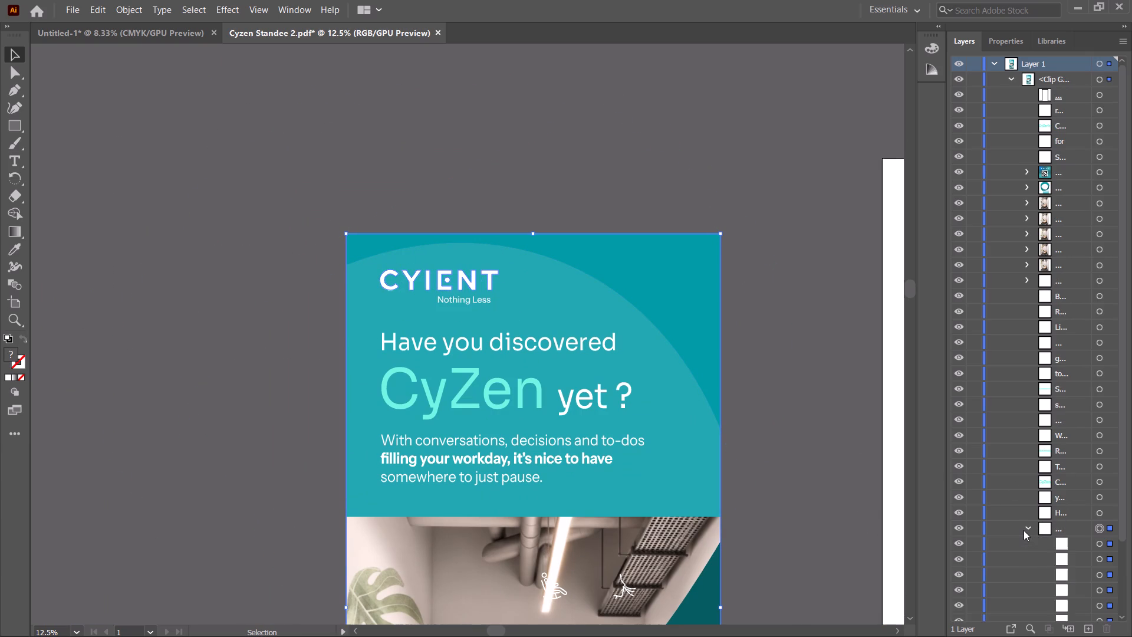
pyautogui.scroll(-3, 1025, 527)
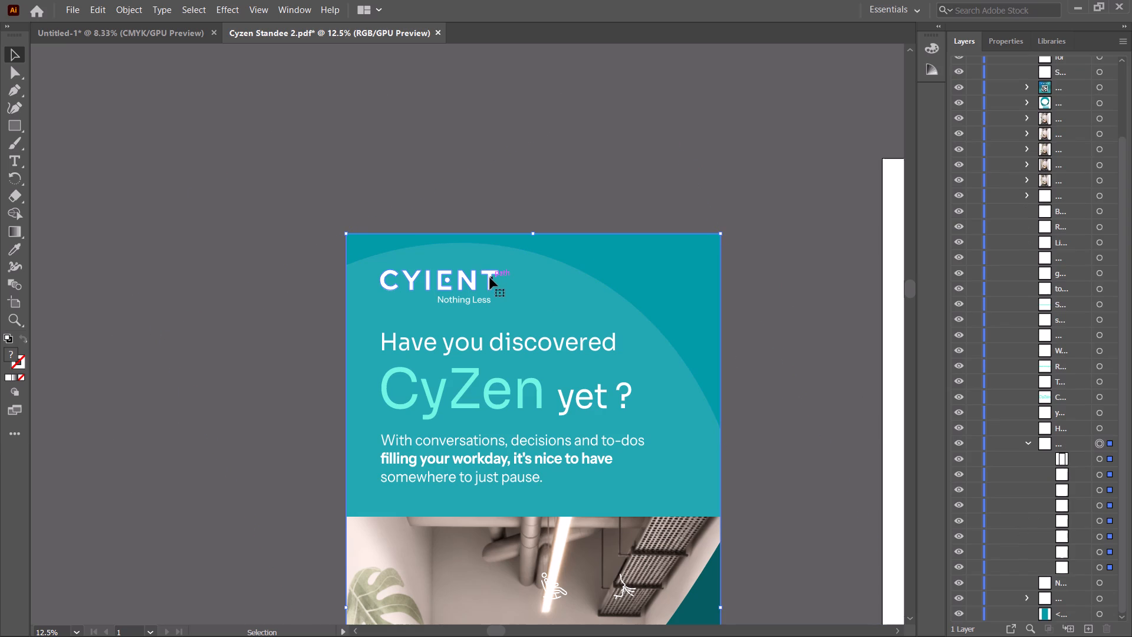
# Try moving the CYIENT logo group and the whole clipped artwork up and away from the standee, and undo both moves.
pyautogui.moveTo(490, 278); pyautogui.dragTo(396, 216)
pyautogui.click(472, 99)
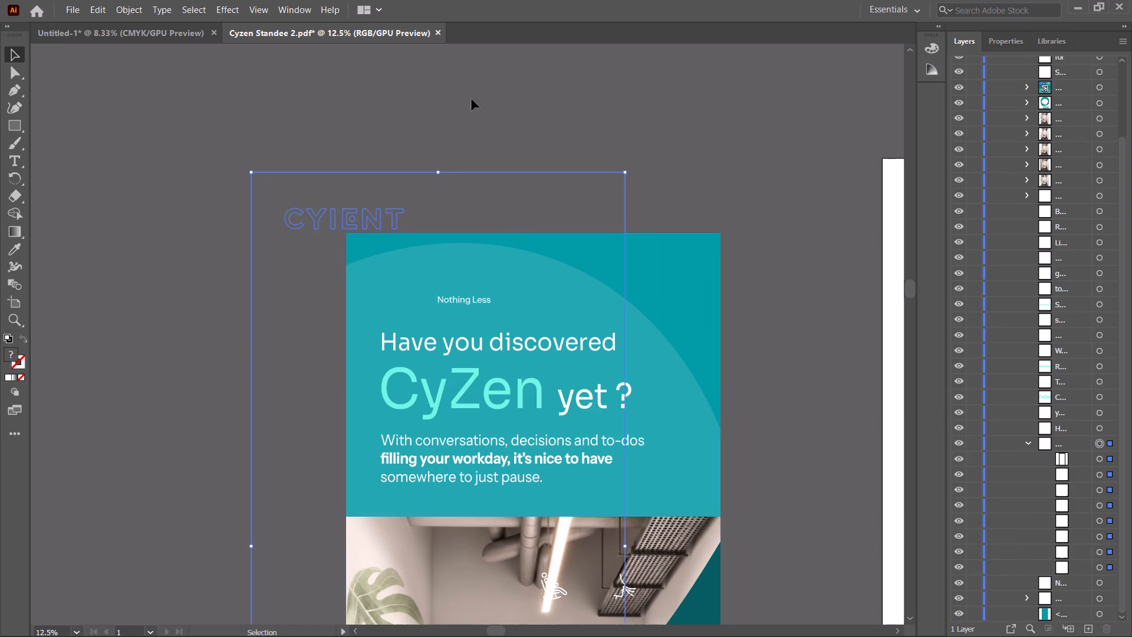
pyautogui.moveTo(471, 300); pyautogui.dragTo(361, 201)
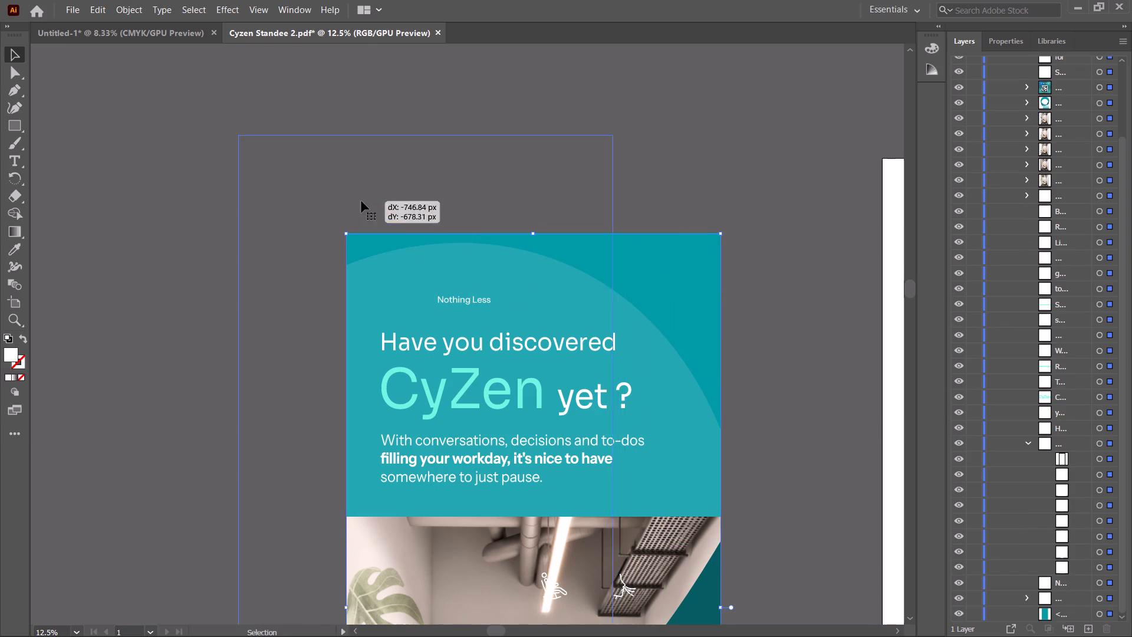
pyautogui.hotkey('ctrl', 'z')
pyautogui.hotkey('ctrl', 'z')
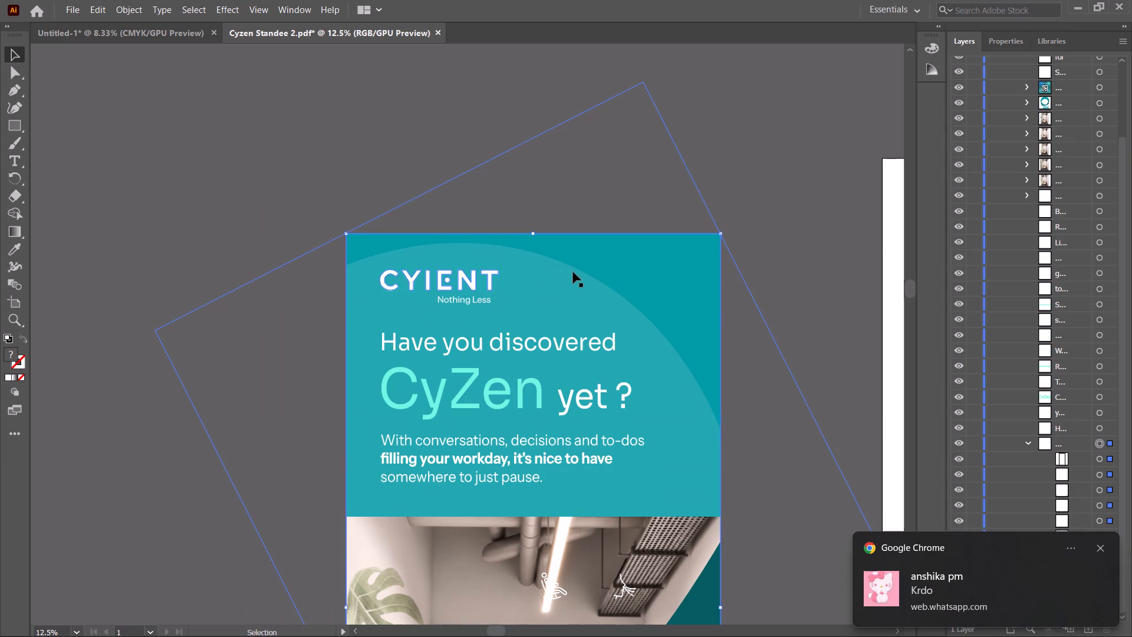
# Switch to the Kavita Unplugged Standee Brief in the browser to view its reference standee images.
pyautogui.hotkey('alt', 'Tab')
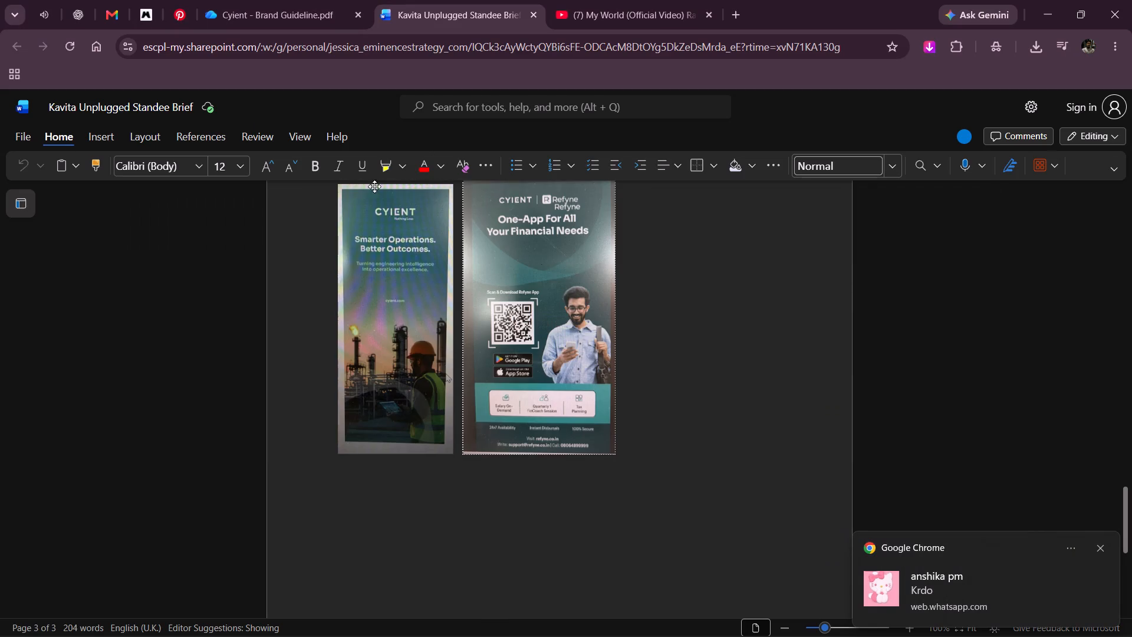